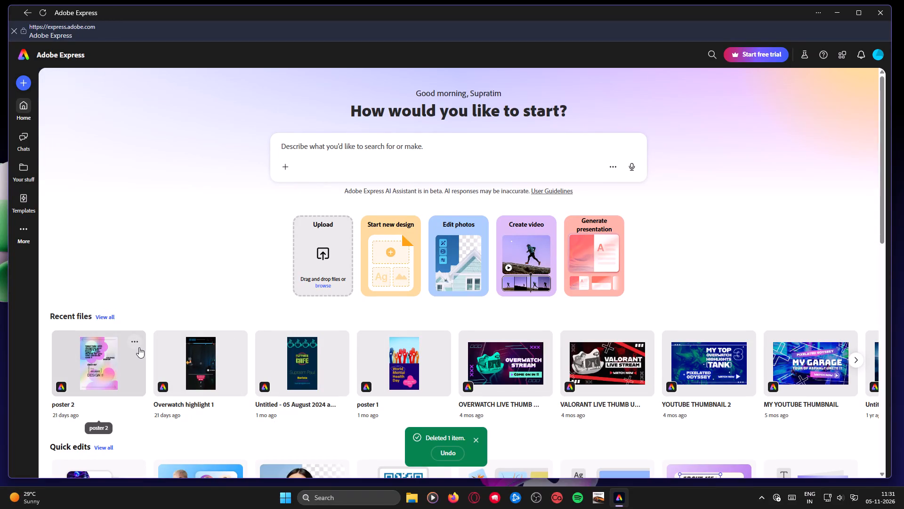
Open the poster 2 design from the recent files.
click(114, 374)
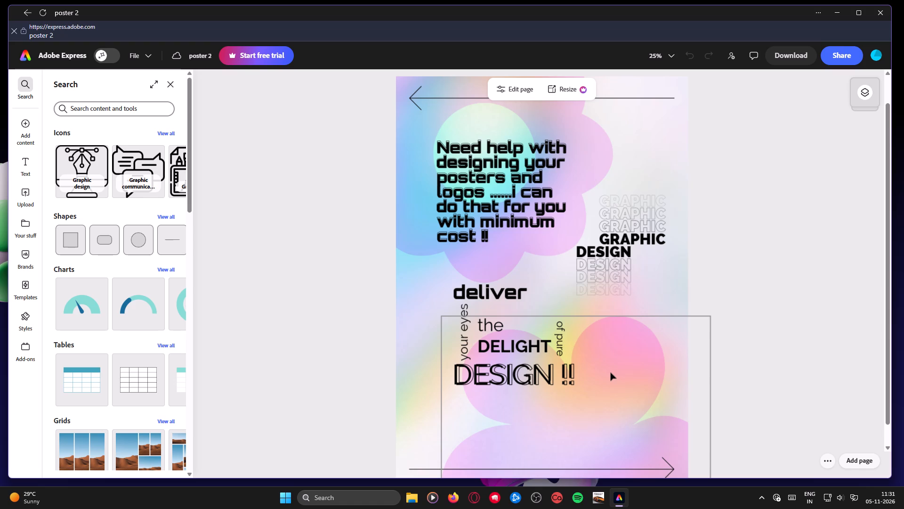
Select all the poster's elements together and group them.
click(658, 314)
click(271, 188)
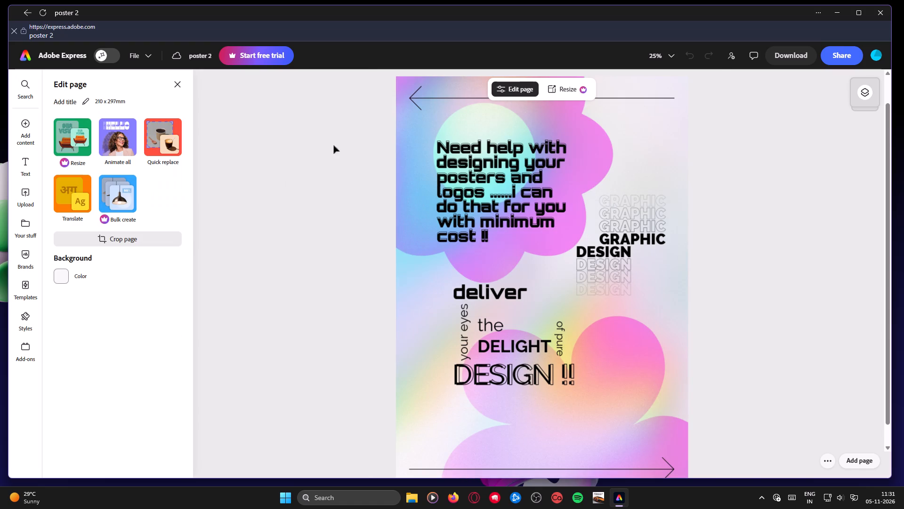
drag(326, 109, 751, 456)
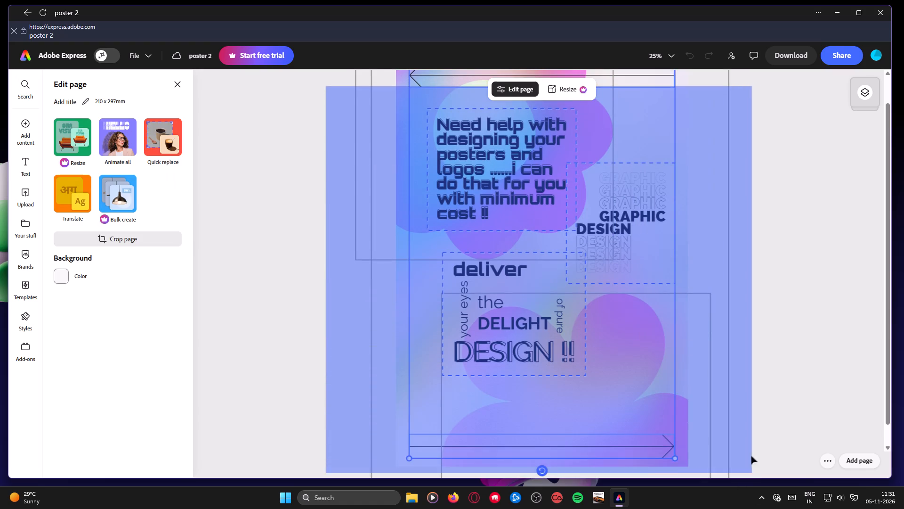
drag(751, 456, 751, 450)
right_click(514, 229)
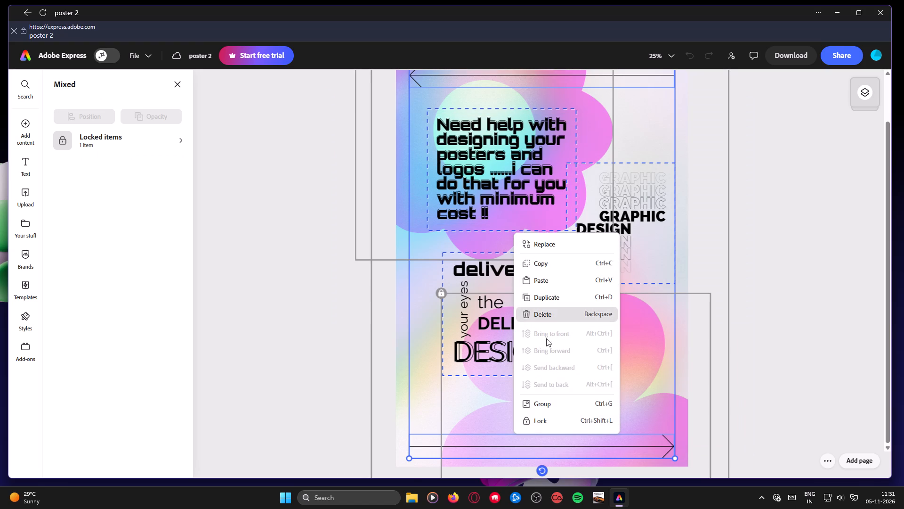
click(538, 408)
click(750, 301)
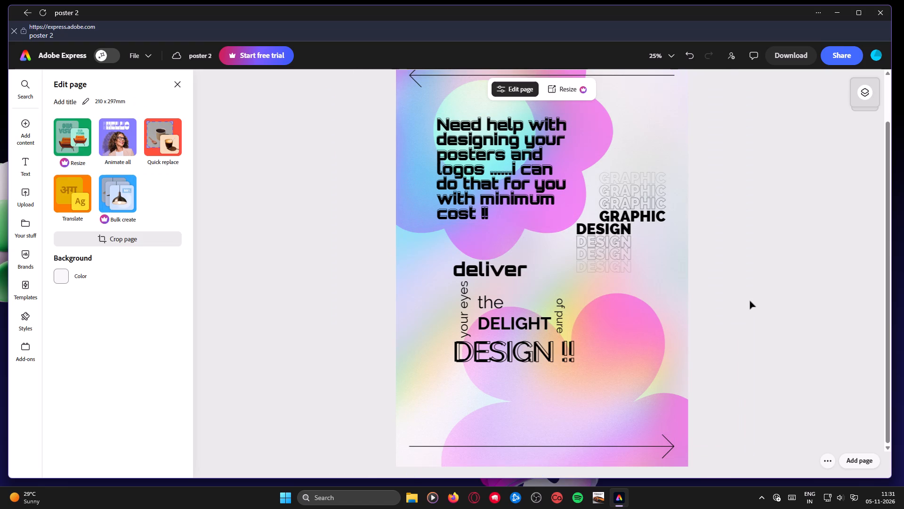
Lock the new group containing the poster's text and arrows.
click(413, 319)
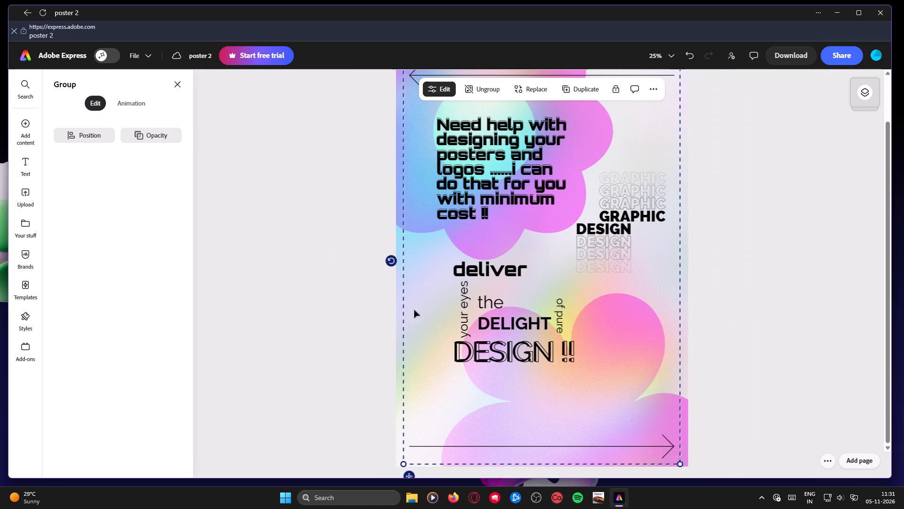
click(612, 91)
click(727, 262)
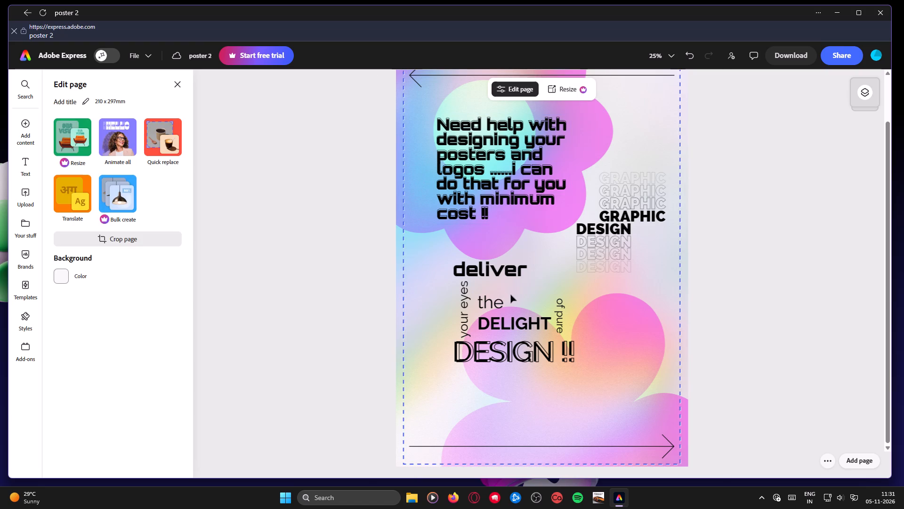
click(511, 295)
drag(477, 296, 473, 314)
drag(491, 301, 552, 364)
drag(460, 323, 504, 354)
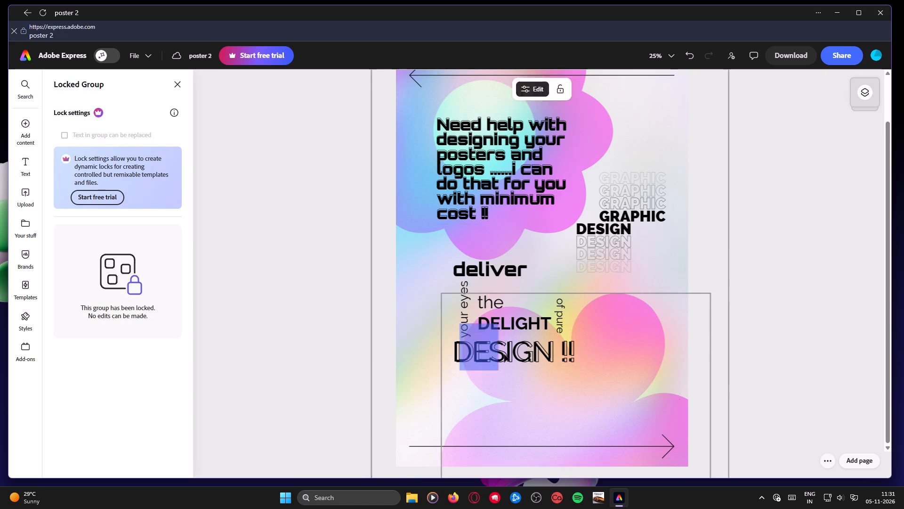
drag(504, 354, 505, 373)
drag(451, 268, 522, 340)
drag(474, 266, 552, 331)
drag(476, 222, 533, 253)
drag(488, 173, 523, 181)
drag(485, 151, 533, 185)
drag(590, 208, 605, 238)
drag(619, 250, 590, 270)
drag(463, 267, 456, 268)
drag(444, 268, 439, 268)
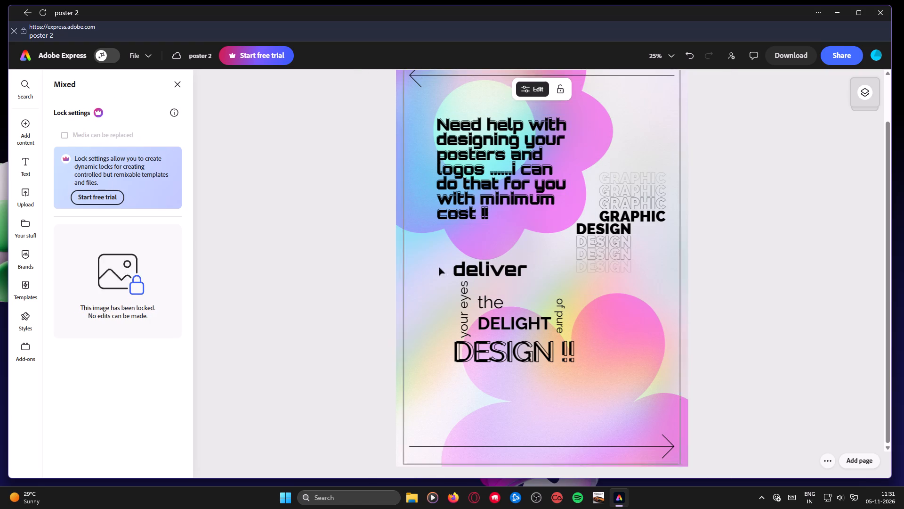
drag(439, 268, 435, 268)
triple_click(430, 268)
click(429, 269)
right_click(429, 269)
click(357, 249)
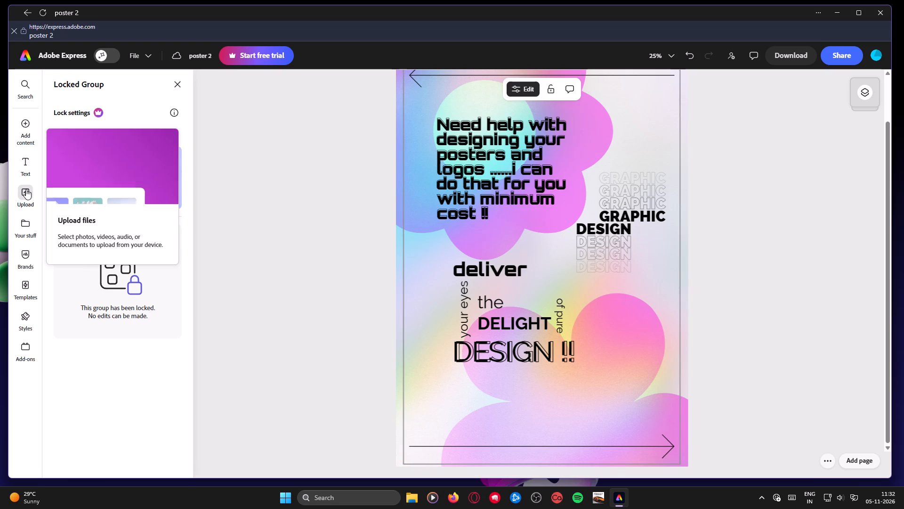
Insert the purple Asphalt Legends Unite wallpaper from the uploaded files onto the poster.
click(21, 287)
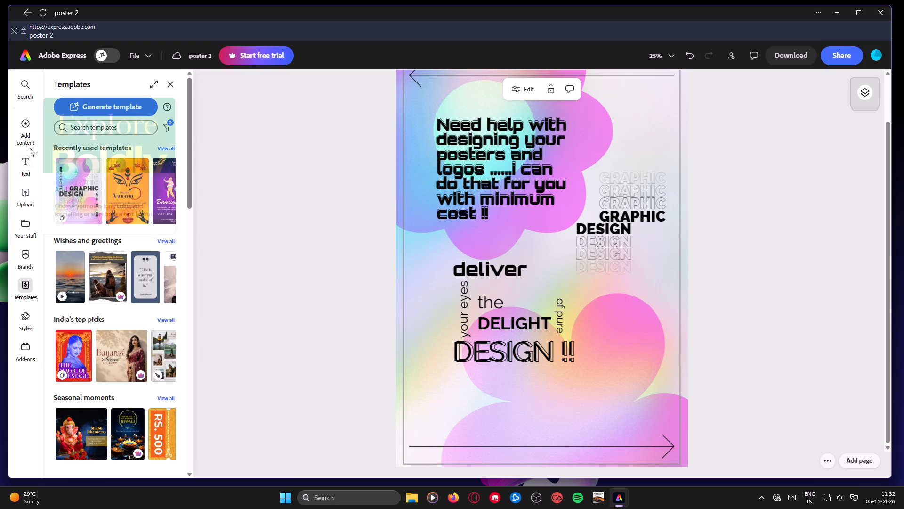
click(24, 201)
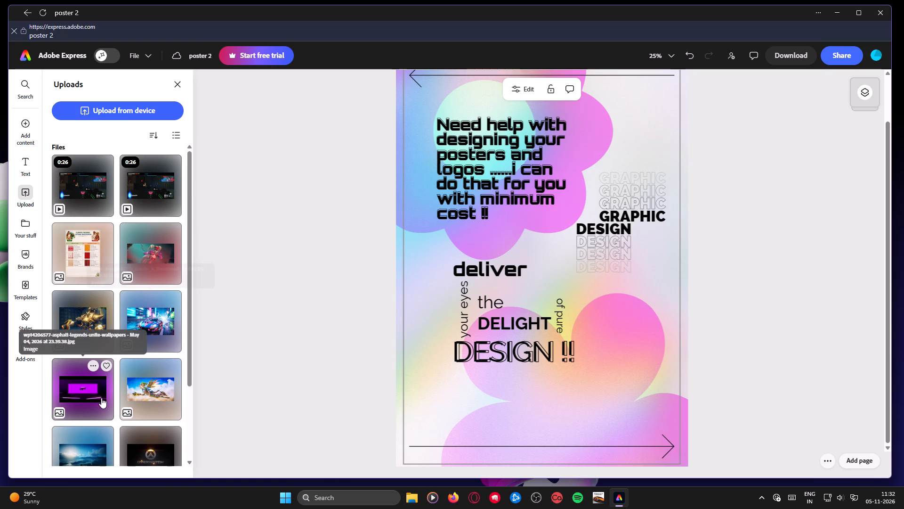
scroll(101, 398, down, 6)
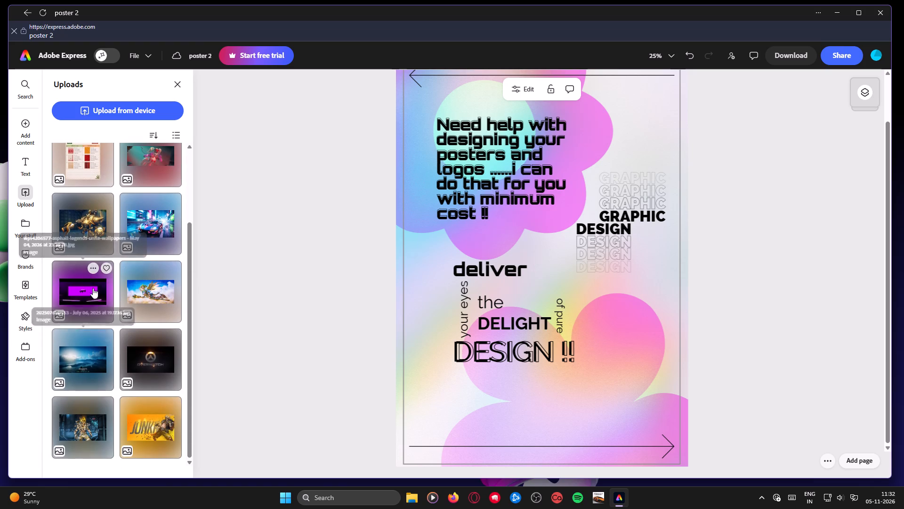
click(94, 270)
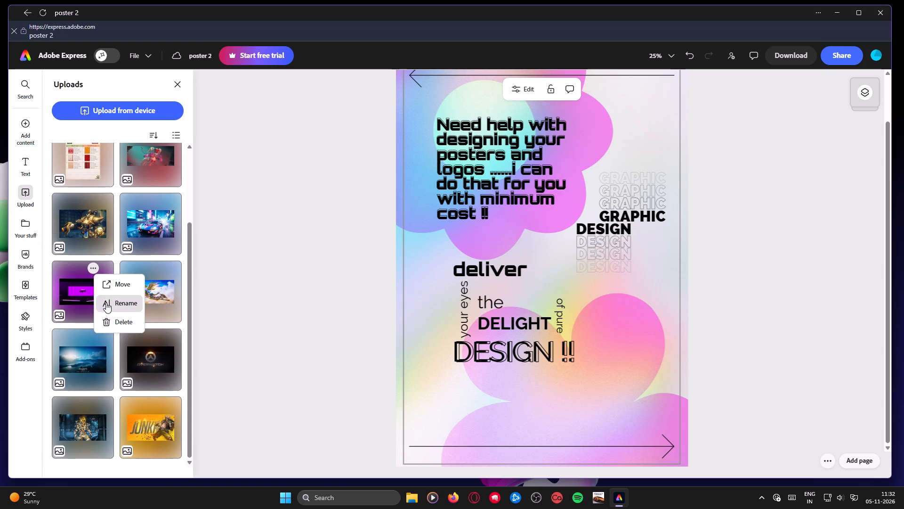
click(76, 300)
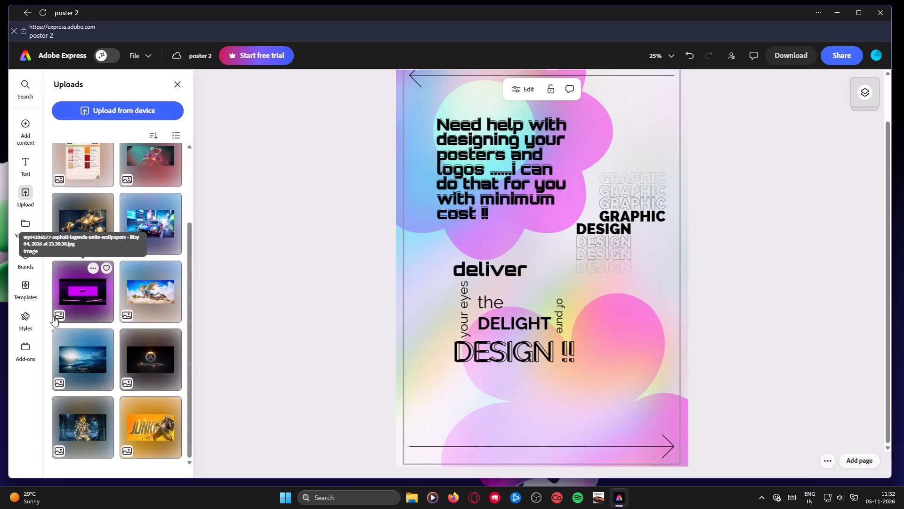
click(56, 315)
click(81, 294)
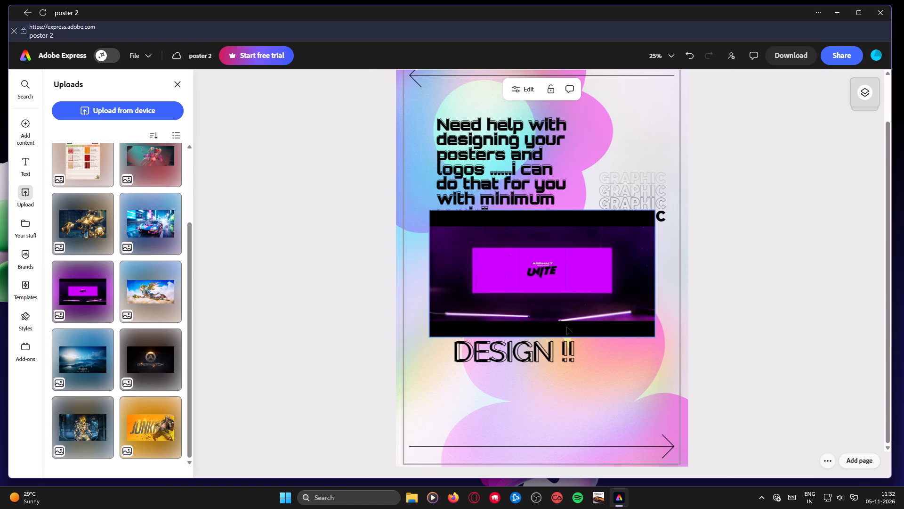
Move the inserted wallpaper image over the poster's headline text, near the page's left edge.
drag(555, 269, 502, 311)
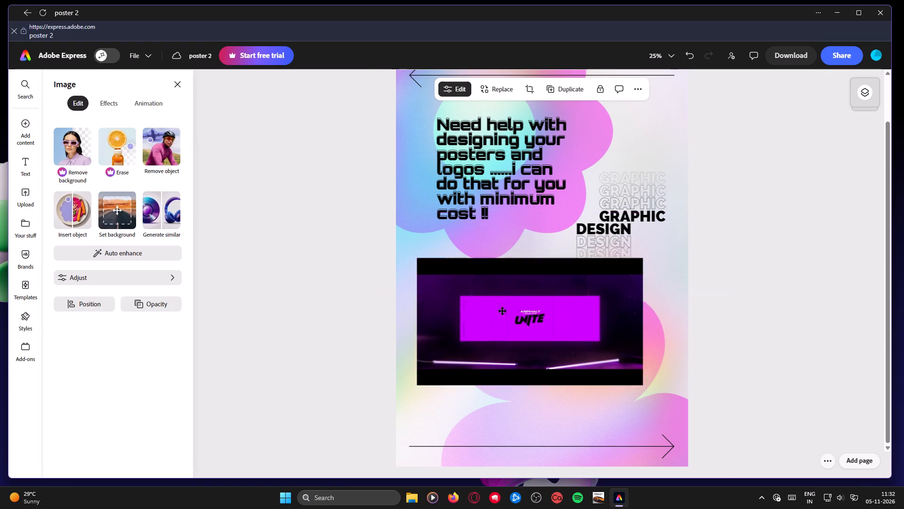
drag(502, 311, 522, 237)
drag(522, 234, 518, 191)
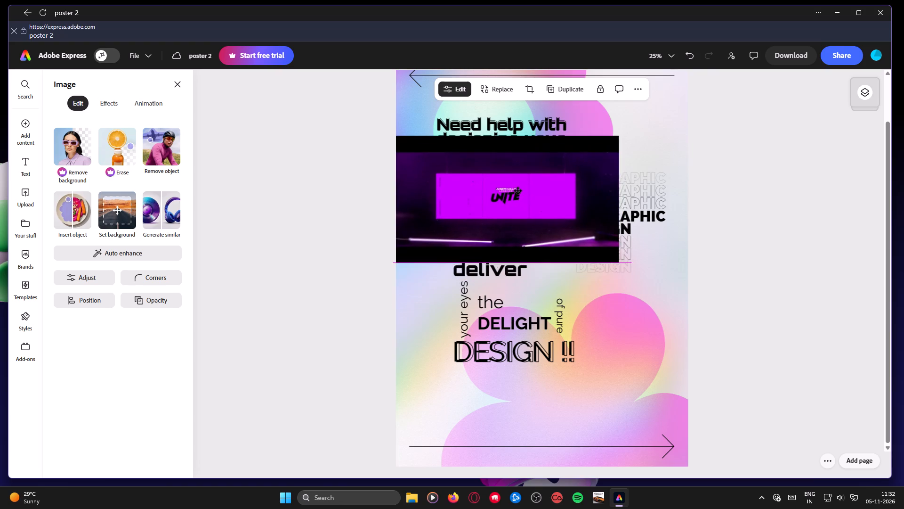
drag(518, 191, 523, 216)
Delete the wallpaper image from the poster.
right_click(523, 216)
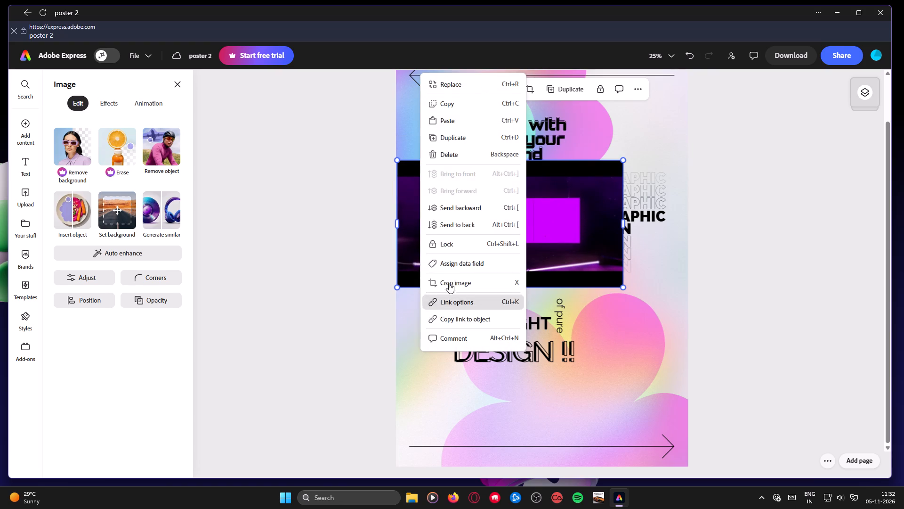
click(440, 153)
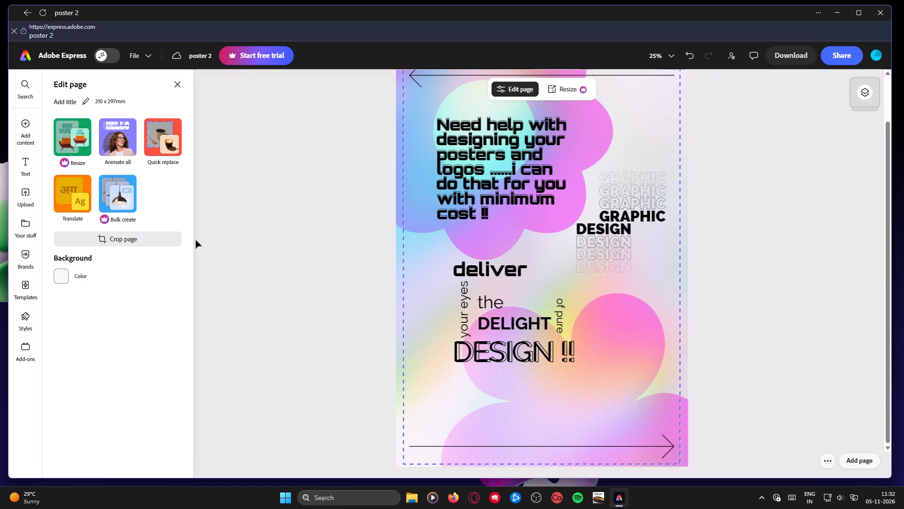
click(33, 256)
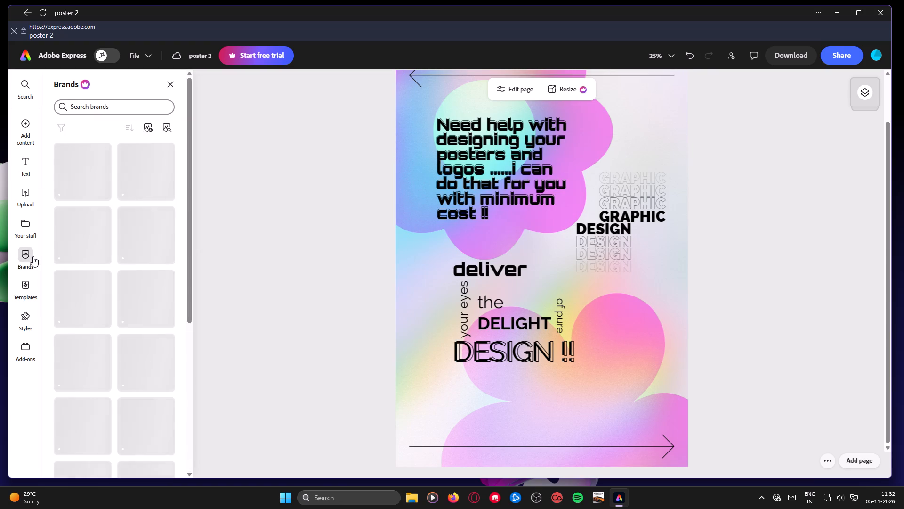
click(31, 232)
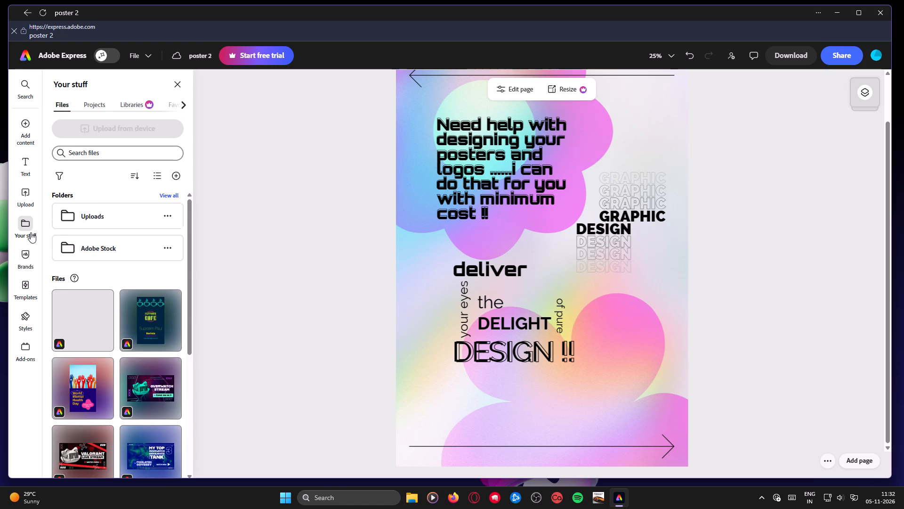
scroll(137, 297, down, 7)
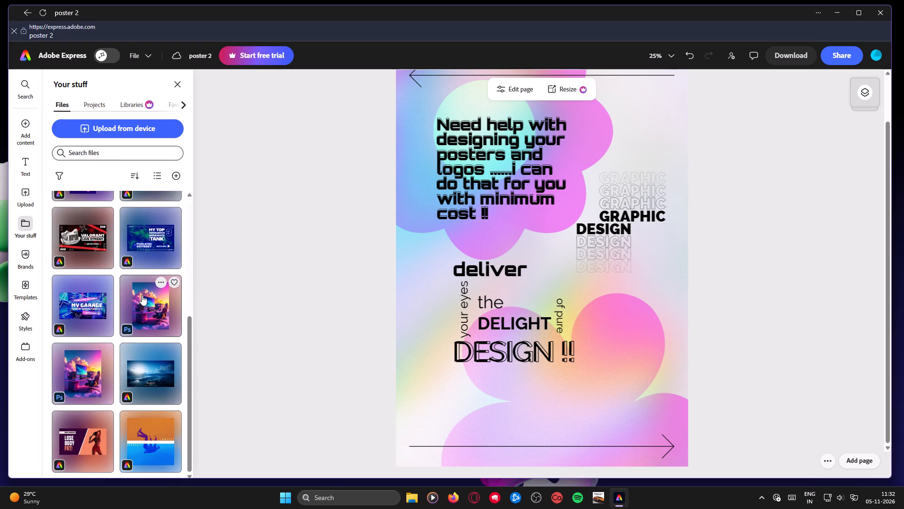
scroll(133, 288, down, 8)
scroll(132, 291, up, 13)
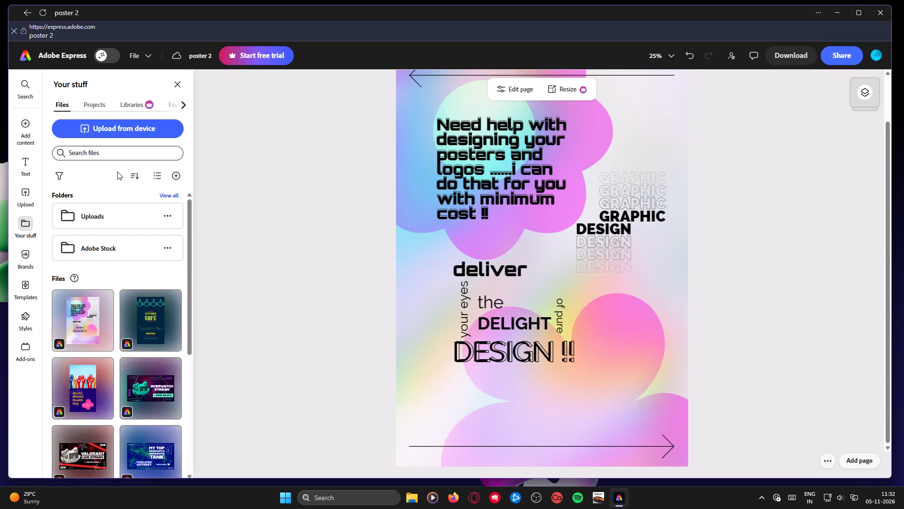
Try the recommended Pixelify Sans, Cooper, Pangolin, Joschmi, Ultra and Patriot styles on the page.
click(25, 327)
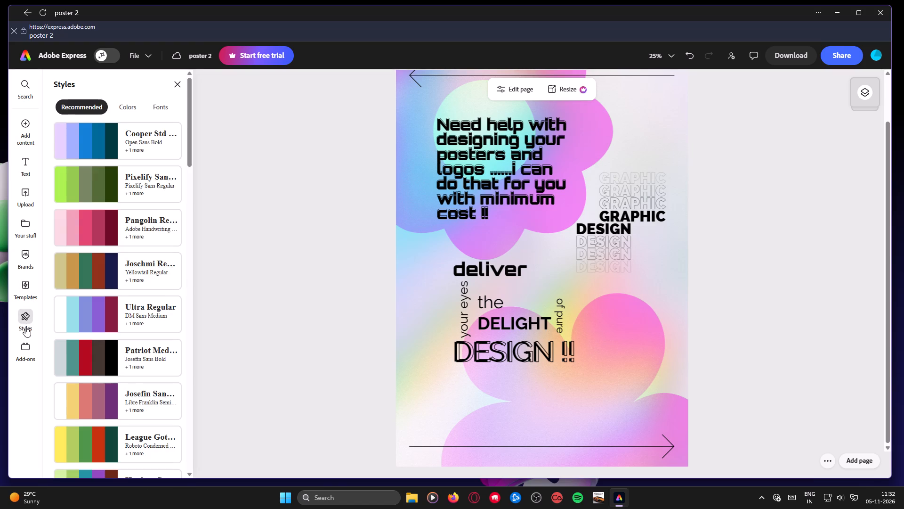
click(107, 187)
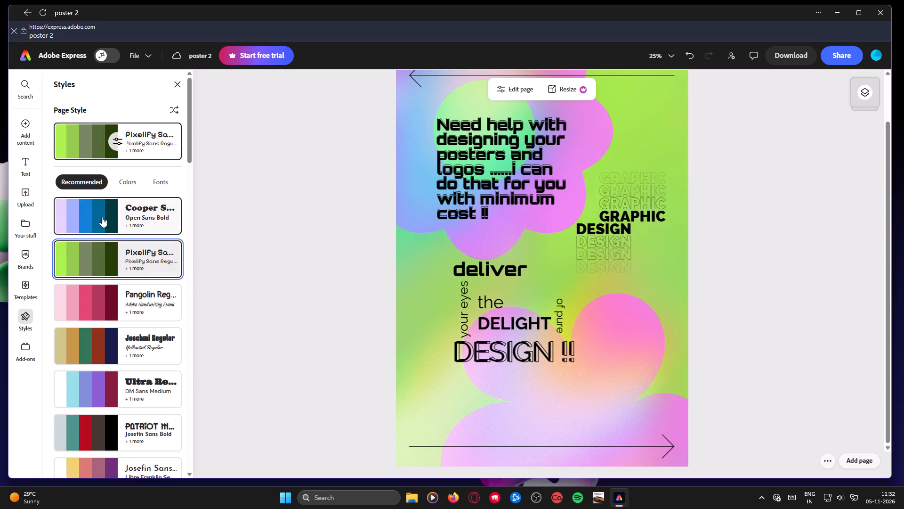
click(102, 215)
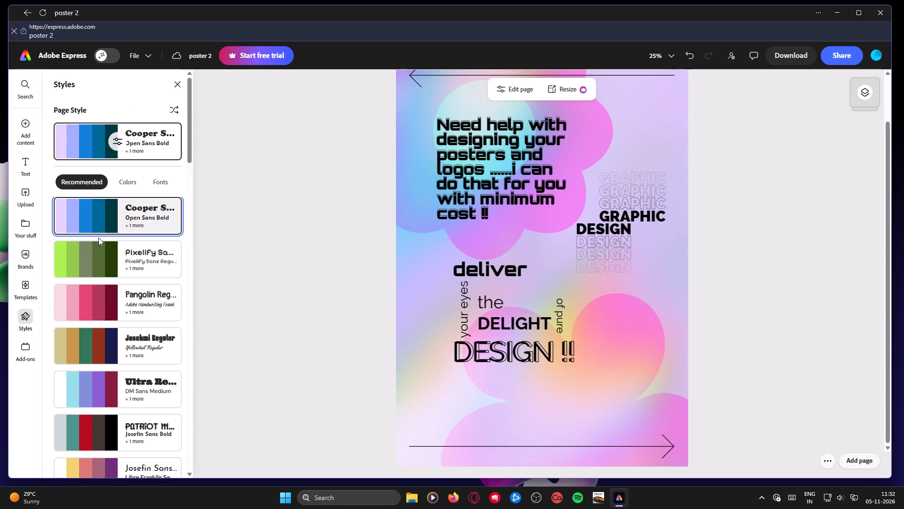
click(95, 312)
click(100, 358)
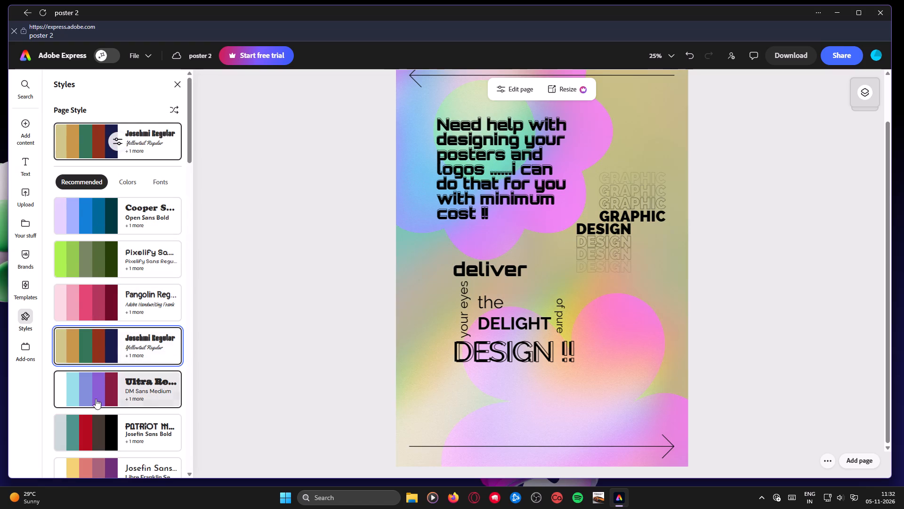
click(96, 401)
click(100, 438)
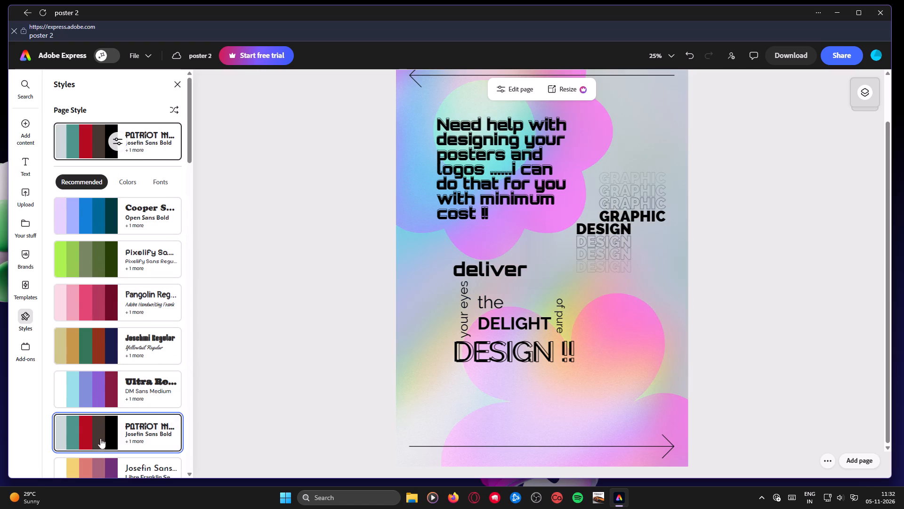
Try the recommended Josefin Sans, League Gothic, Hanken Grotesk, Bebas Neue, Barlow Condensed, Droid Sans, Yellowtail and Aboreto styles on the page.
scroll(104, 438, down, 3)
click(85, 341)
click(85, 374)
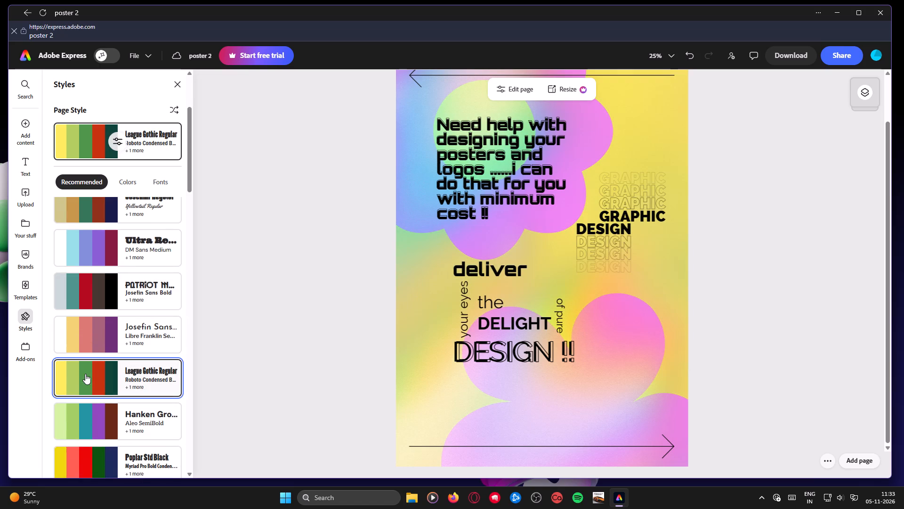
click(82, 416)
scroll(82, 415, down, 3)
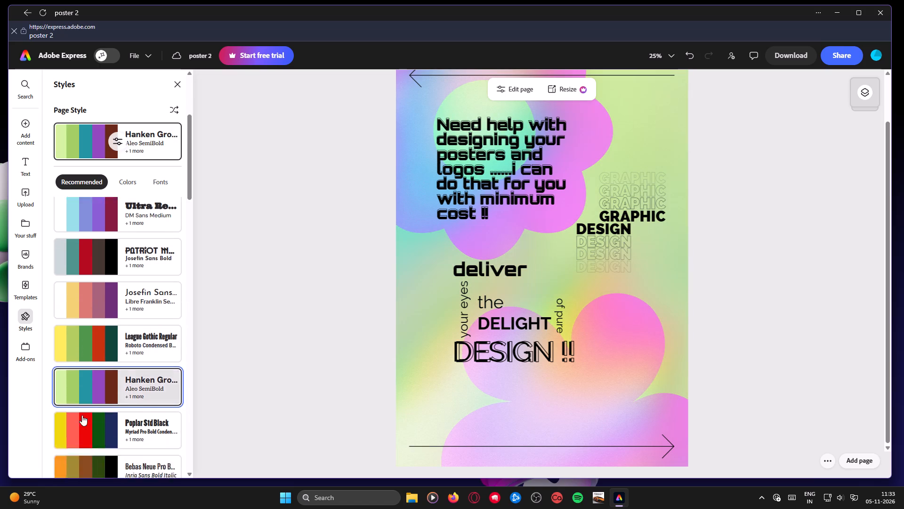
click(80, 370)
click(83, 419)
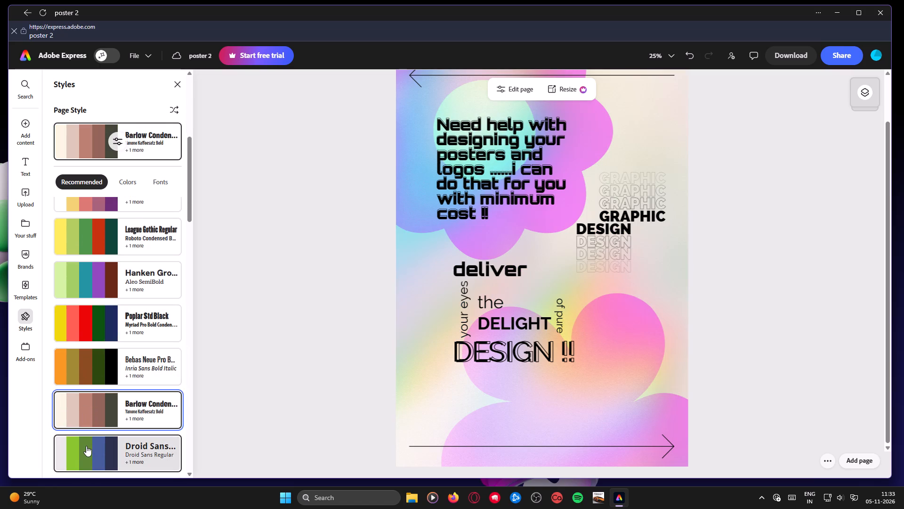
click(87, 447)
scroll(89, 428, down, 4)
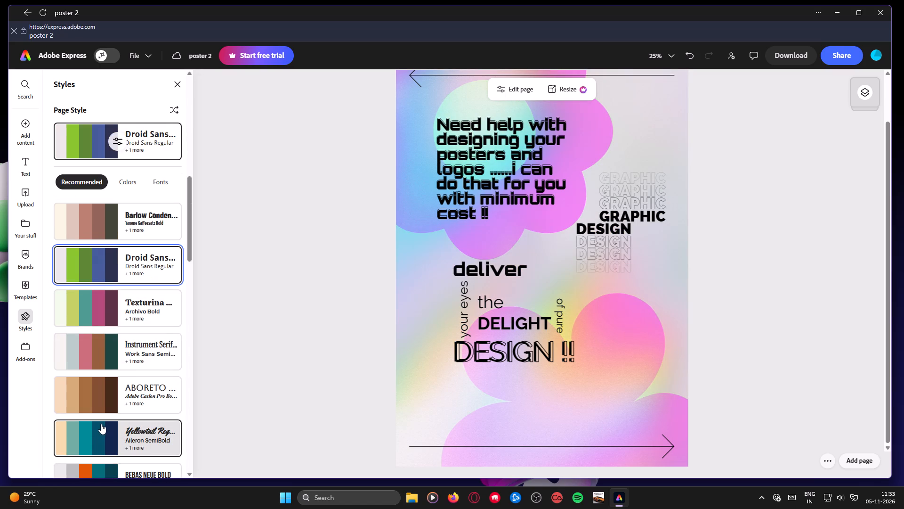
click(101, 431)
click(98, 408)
Apply the recommended Instrument Serif and Work Sans style to the page.
click(98, 358)
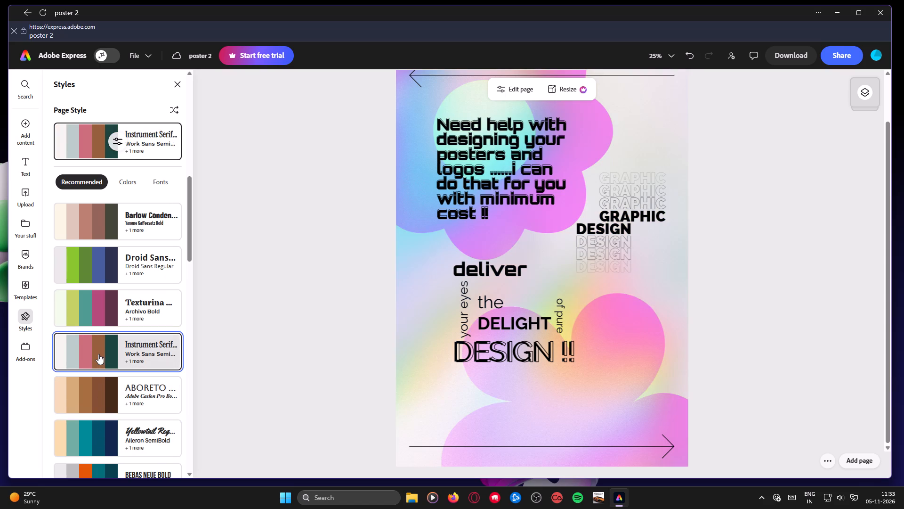
scroll(99, 340, up, 18)
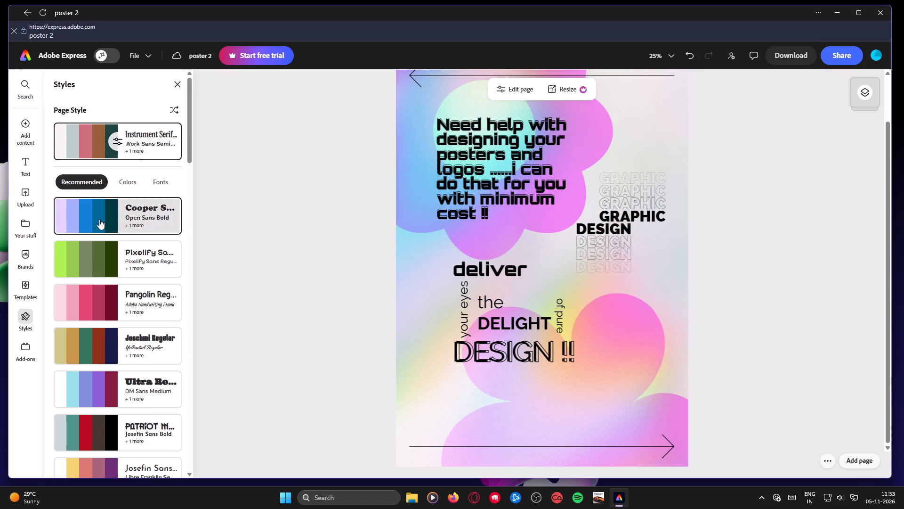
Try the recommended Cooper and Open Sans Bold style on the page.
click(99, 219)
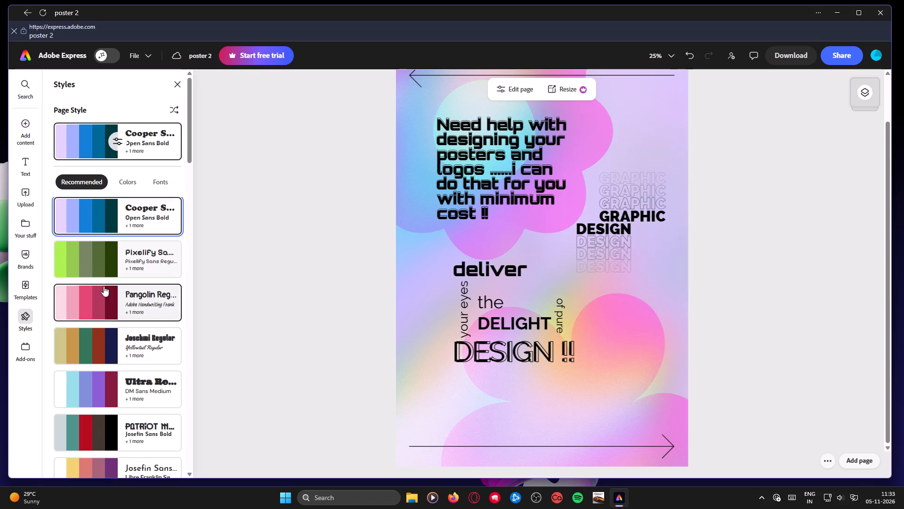
Apply the recommended Ultra and DM Sans Medium style to the page.
click(109, 390)
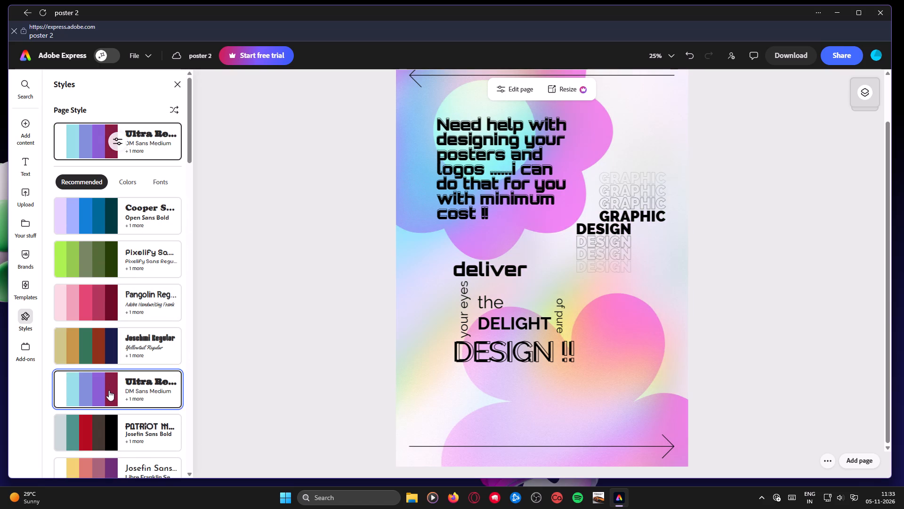
click(723, 281)
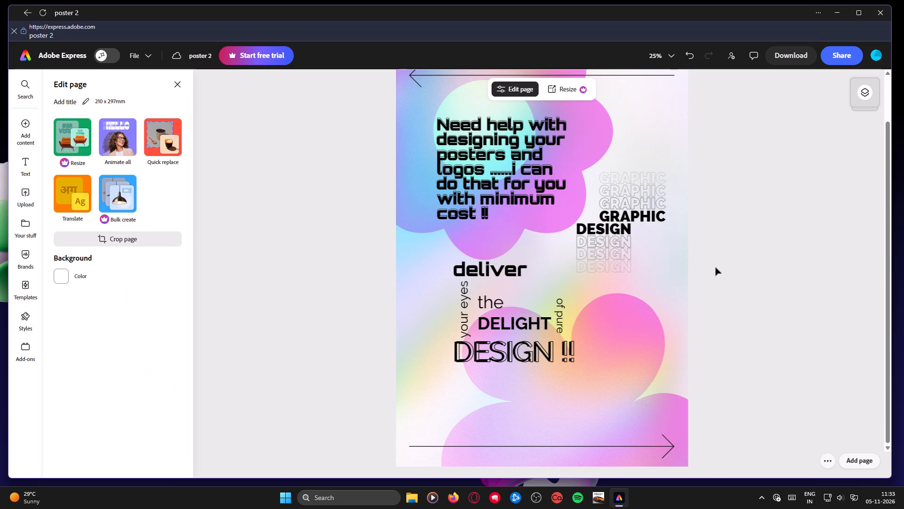
ctrl+scroll(718, 266, down, 2)
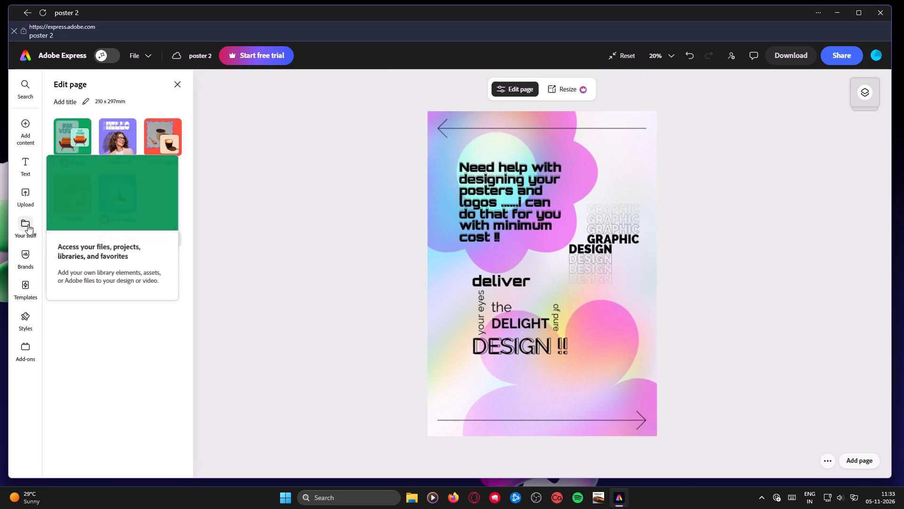
Browse the Elements library's design assets, backgrounds, shapes, icons and stickers for something suitable for the poster.
click(28, 134)
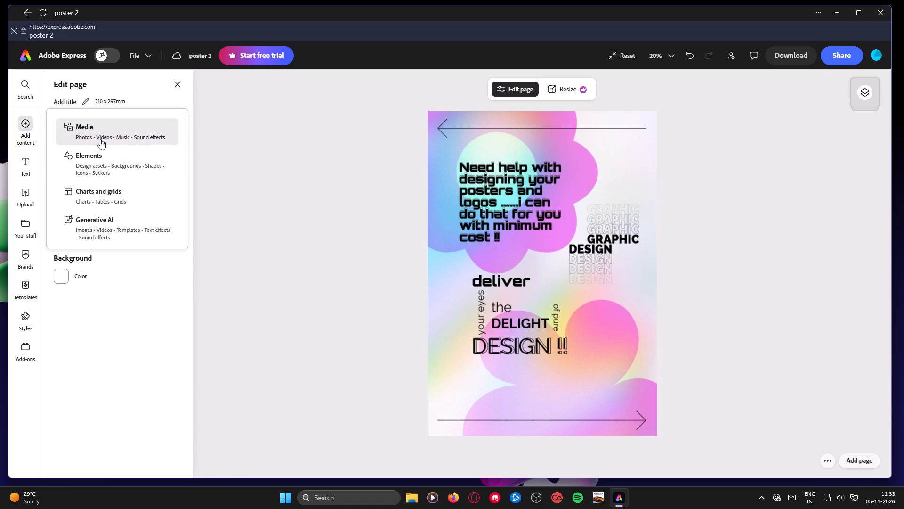
click(121, 173)
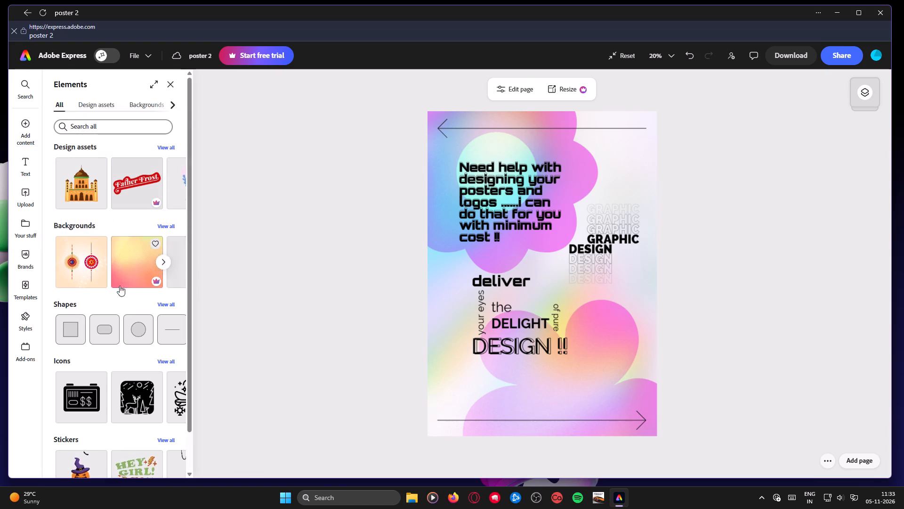
scroll(121, 280, down, 2)
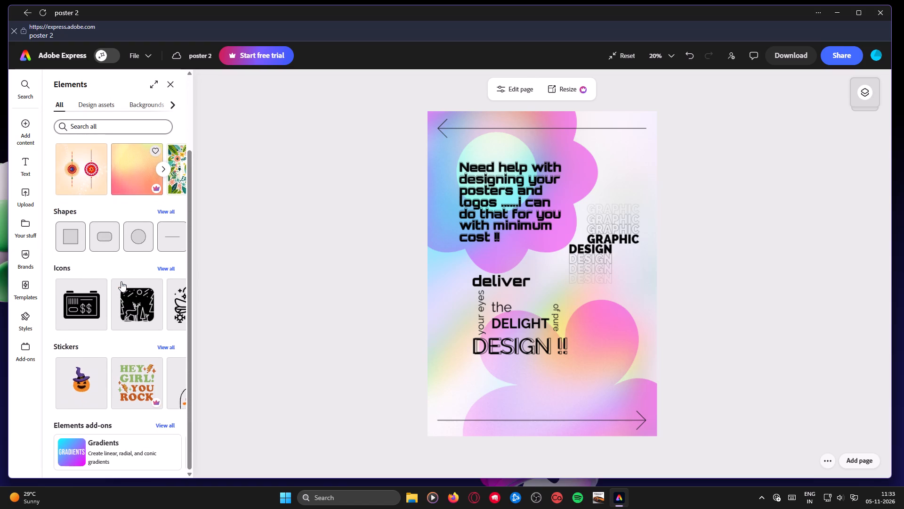
scroll(121, 275, up, 2)
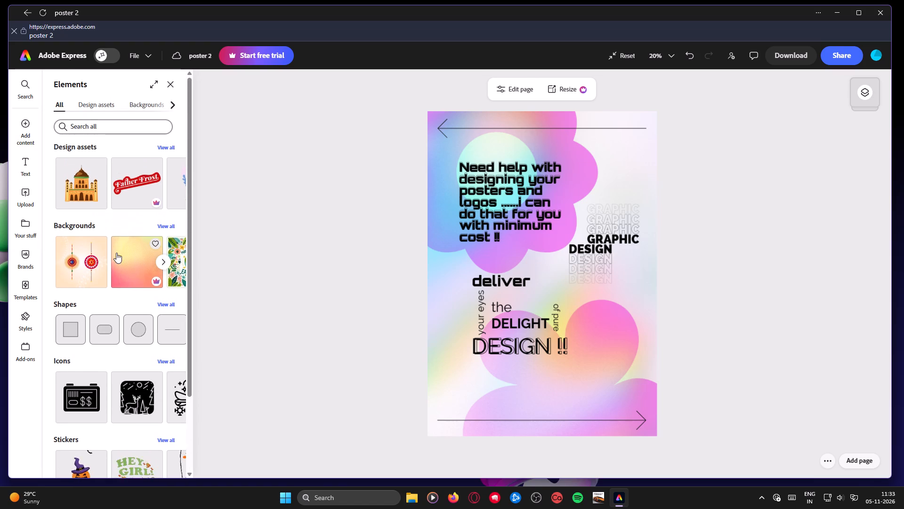
scroll(150, 246, down, 2)
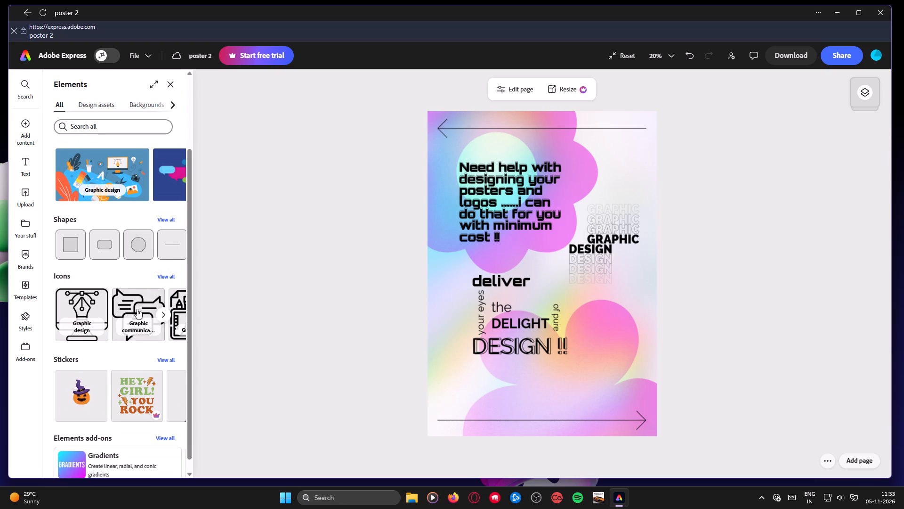
scroll(136, 315, down, 5)
scroll(136, 318, up, 6)
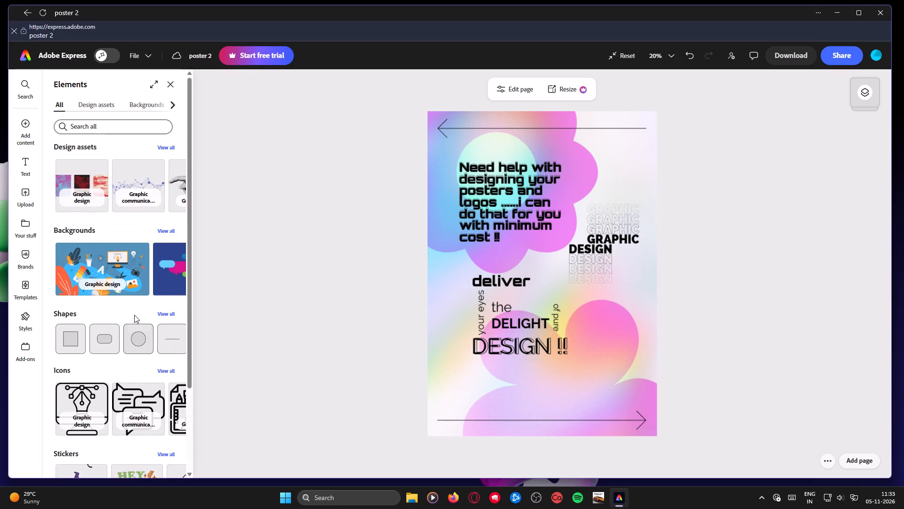
Examine the full design assets collection, from brushes, elements and frames to overlays, textures and graphic groups.
click(164, 148)
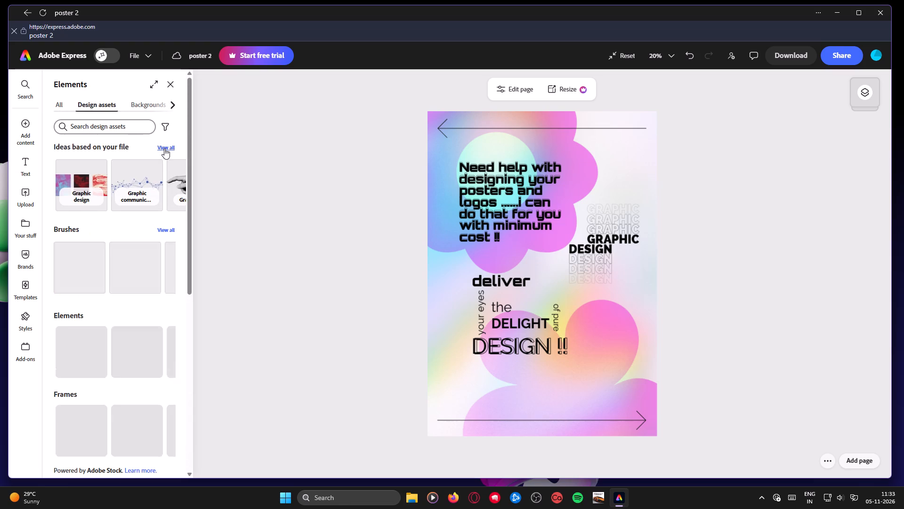
scroll(113, 295, down, 2)
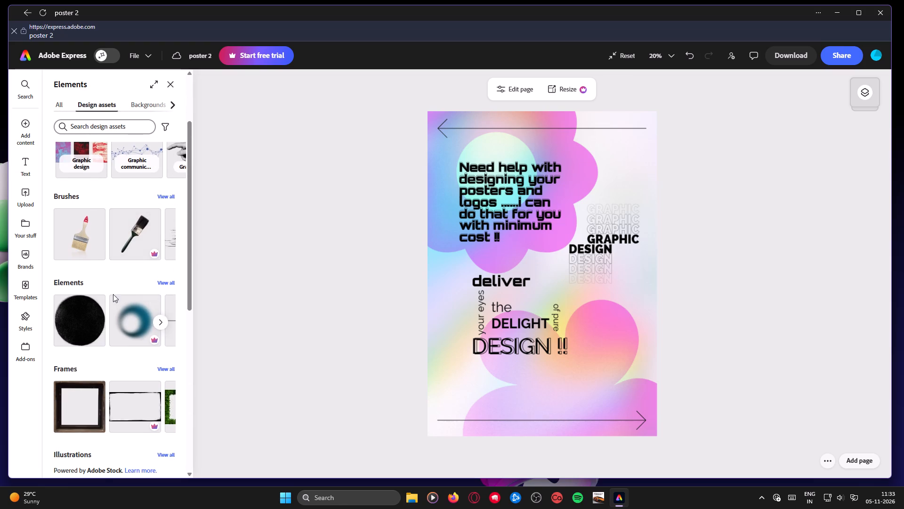
scroll(113, 296, down, 2)
scroll(110, 347, down, 7)
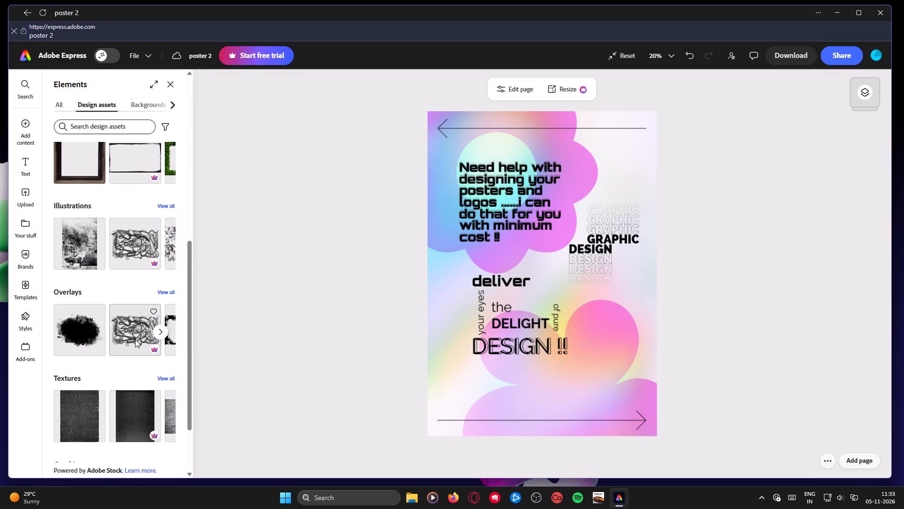
scroll(129, 341, down, 4)
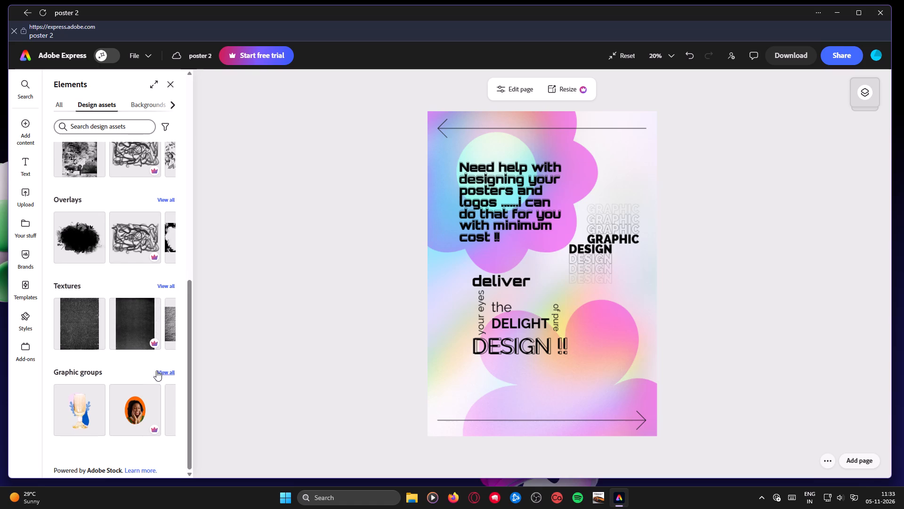
scroll(138, 361, up, 13)
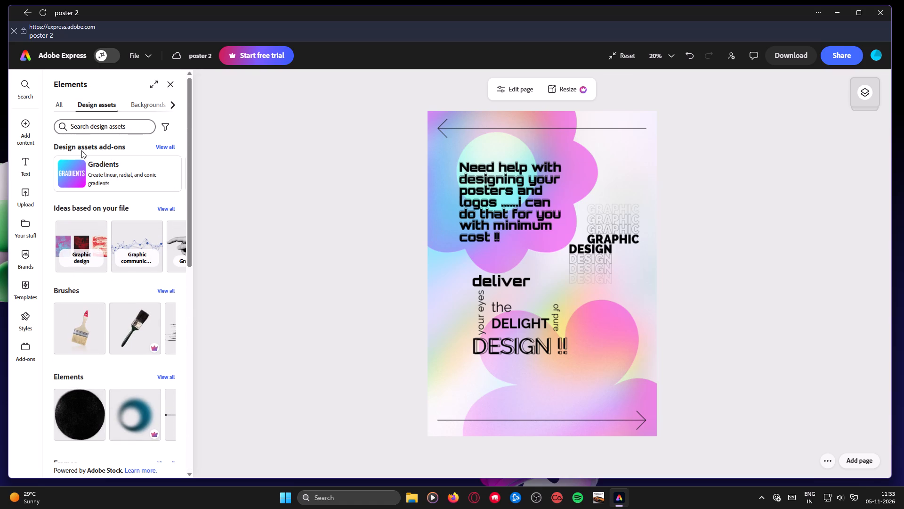
Look through the design assets add-ons, the personal add-ons and the add-ons available to discover.
click(158, 148)
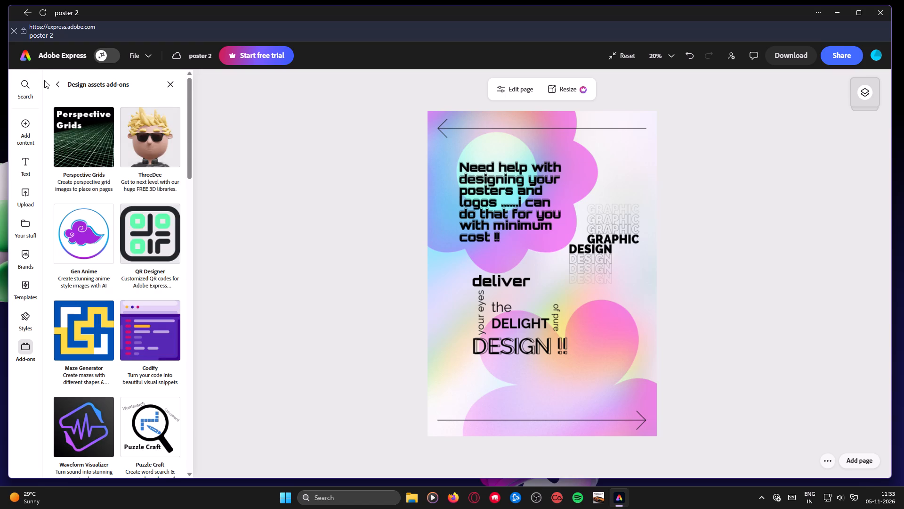
click(63, 84)
click(109, 130)
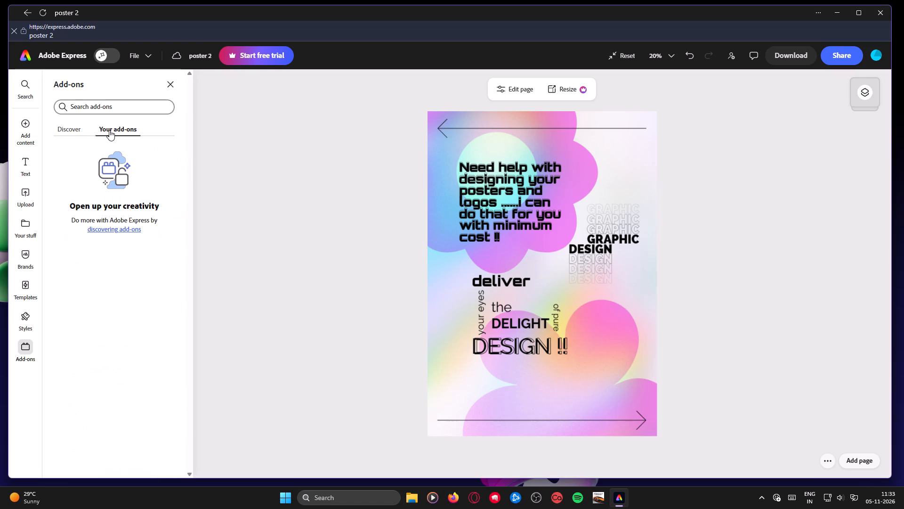
click(71, 125)
scroll(100, 249, up, 6)
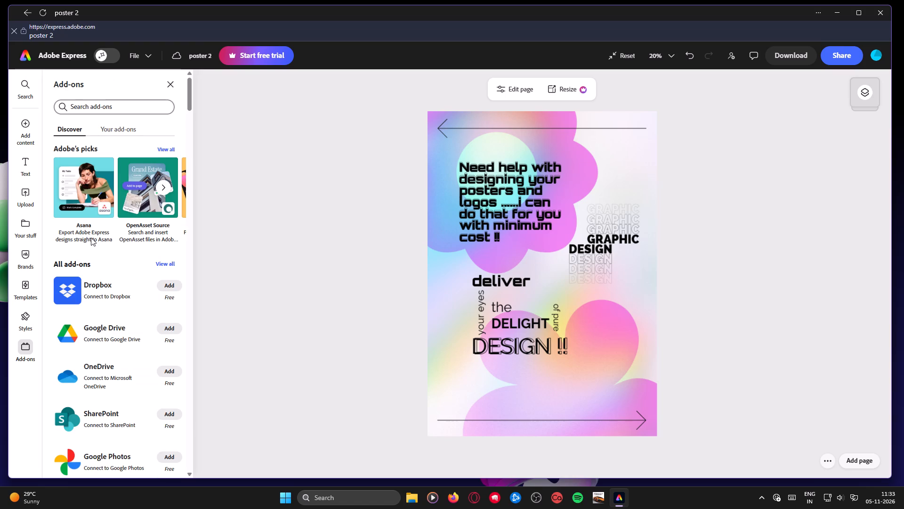
click(106, 173)
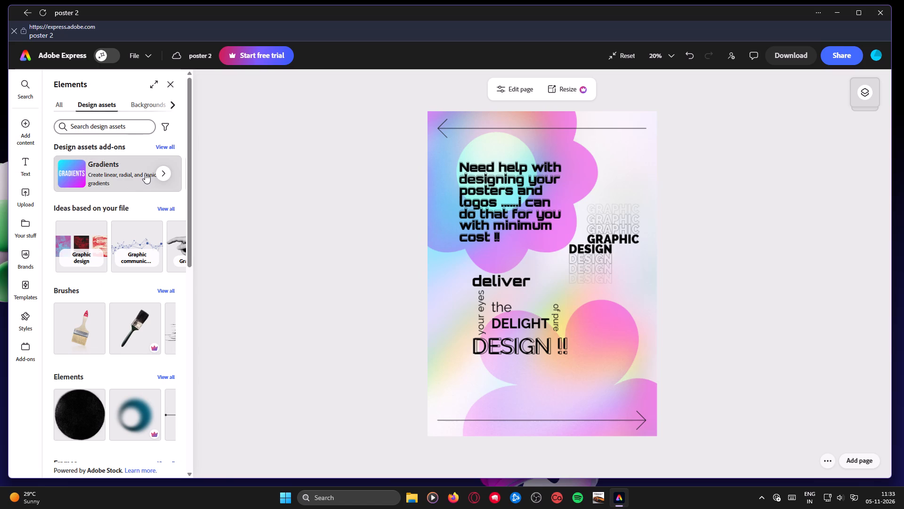
Apply the featured dark blue Christmas ornament pattern from the Backgrounds collection as the page background.
click(65, 104)
click(60, 106)
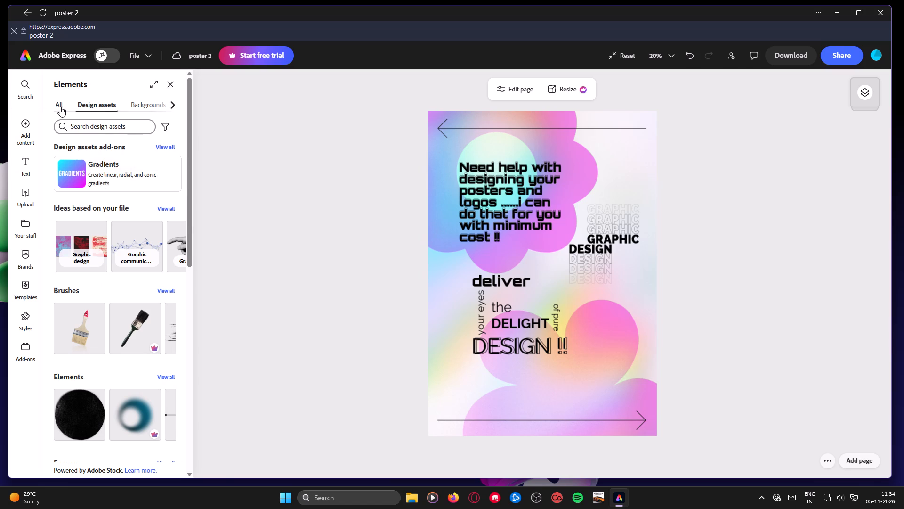
click(170, 229)
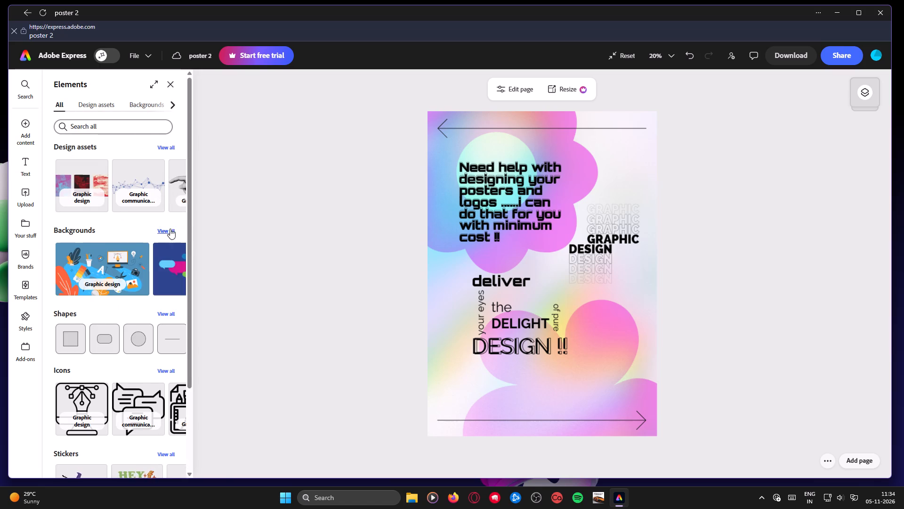
scroll(143, 272, down, 3)
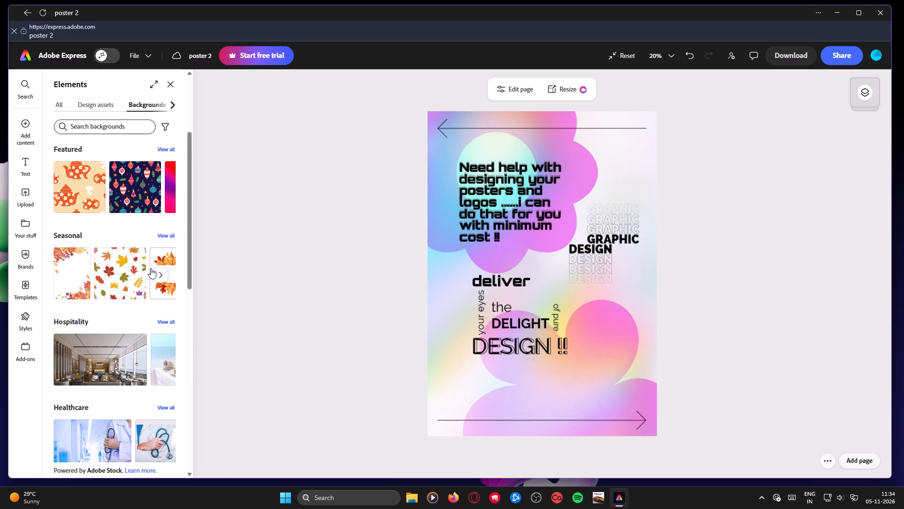
scroll(150, 267, up, 2)
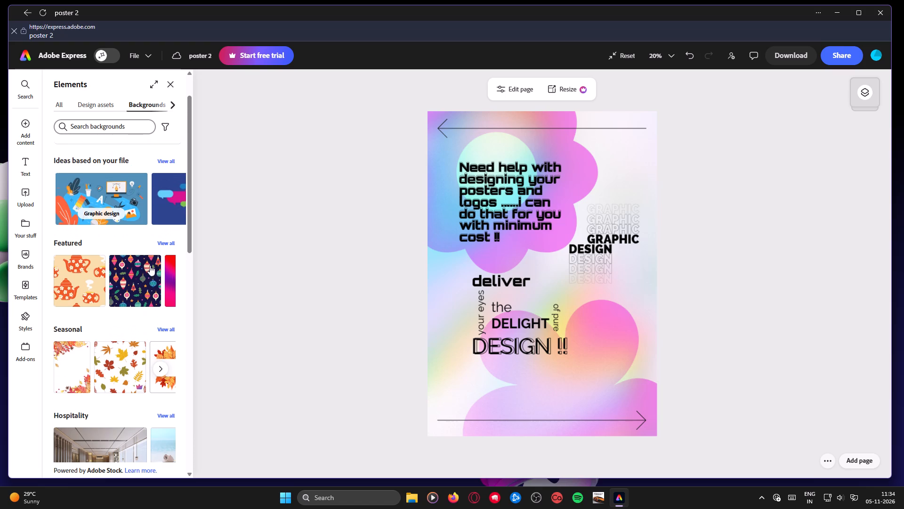
click(124, 287)
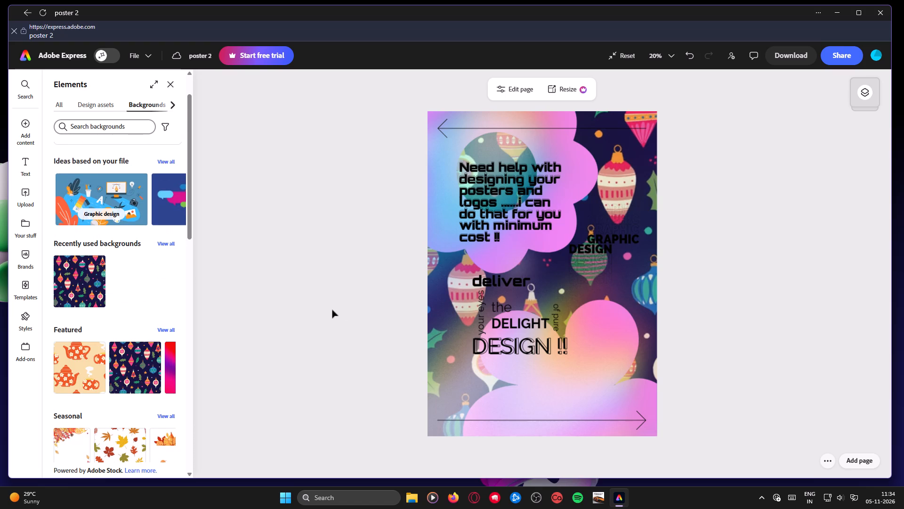
drag(265, 285, 269, 282)
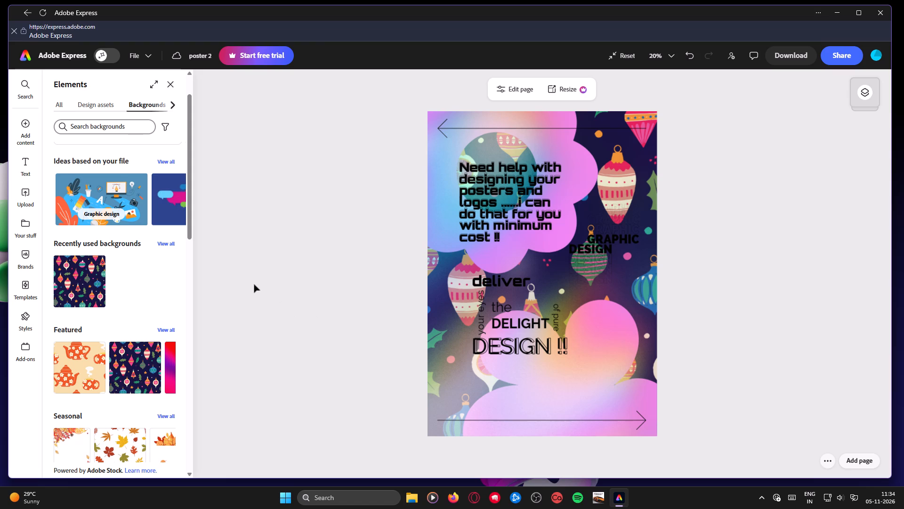
drag(251, 278, 260, 289)
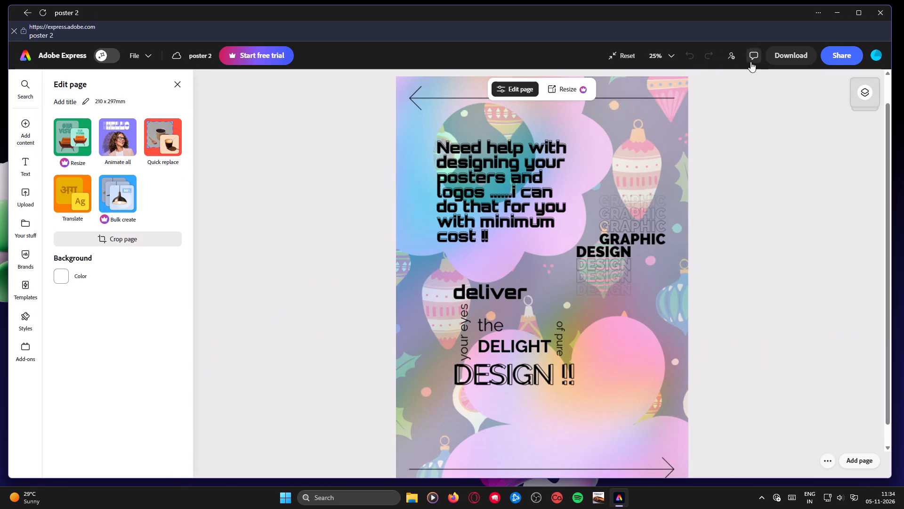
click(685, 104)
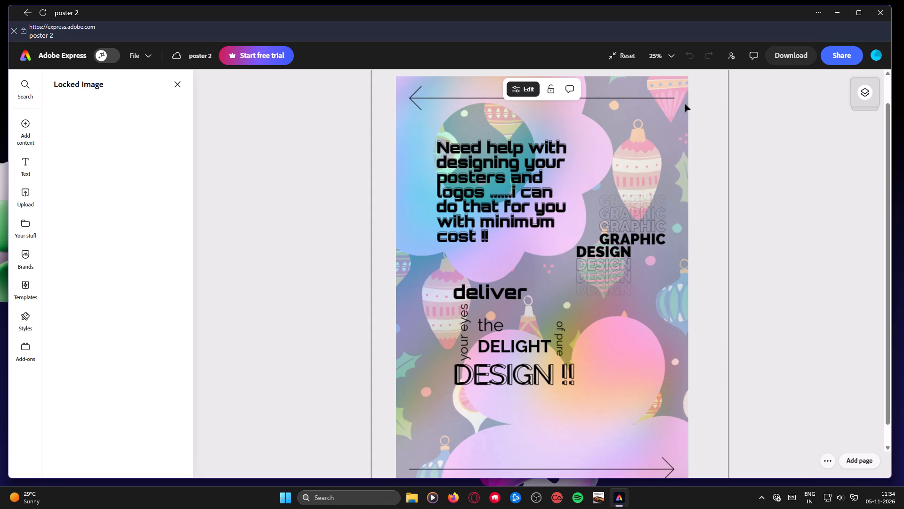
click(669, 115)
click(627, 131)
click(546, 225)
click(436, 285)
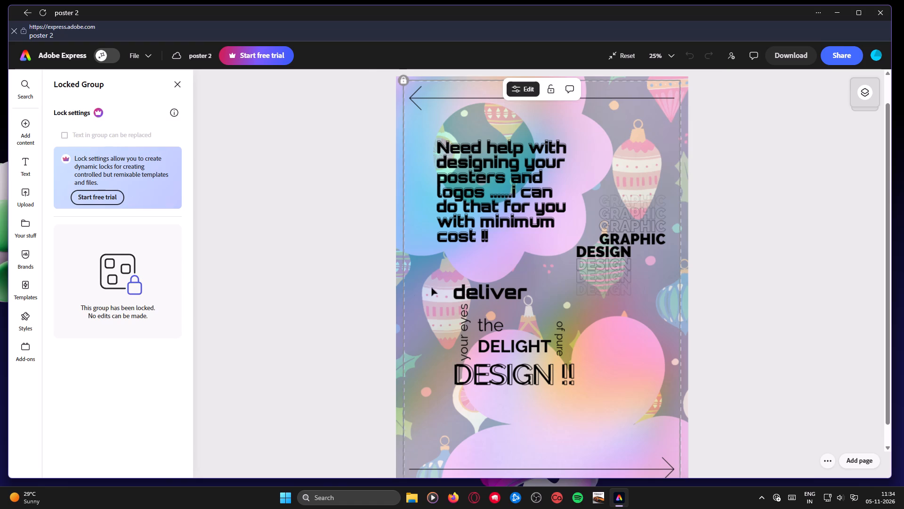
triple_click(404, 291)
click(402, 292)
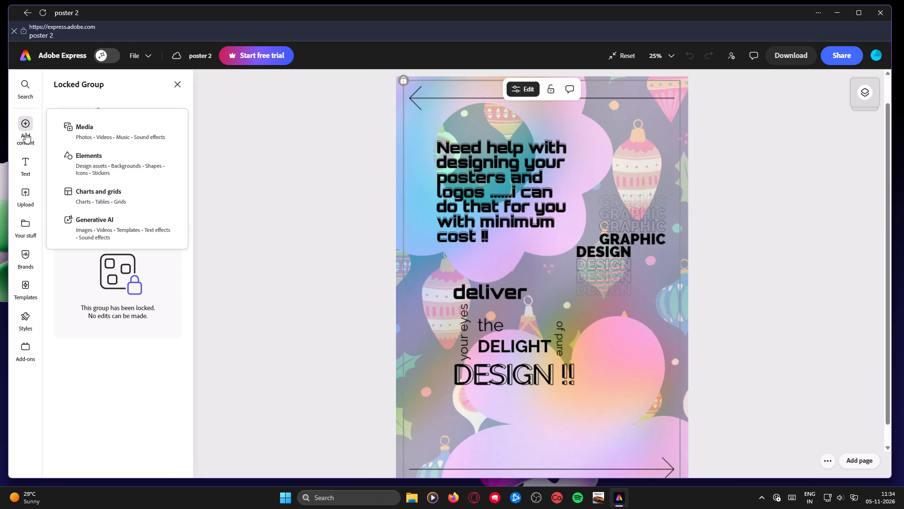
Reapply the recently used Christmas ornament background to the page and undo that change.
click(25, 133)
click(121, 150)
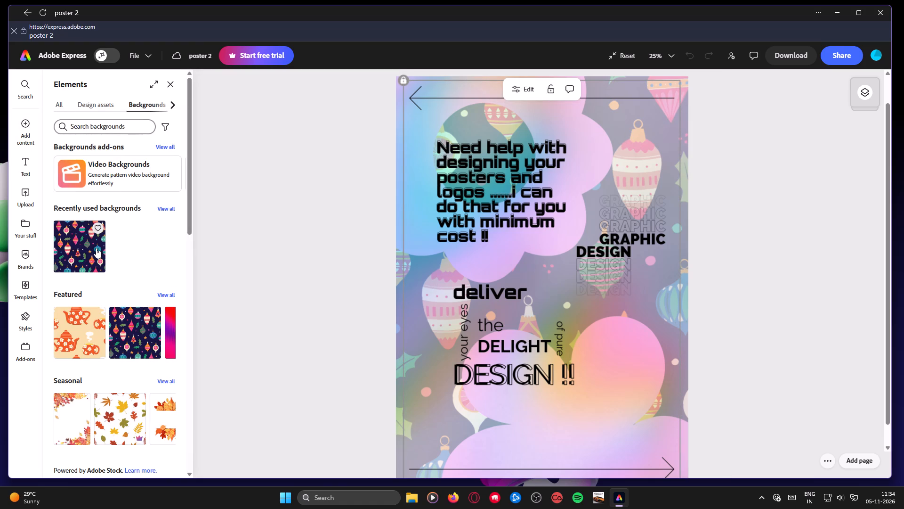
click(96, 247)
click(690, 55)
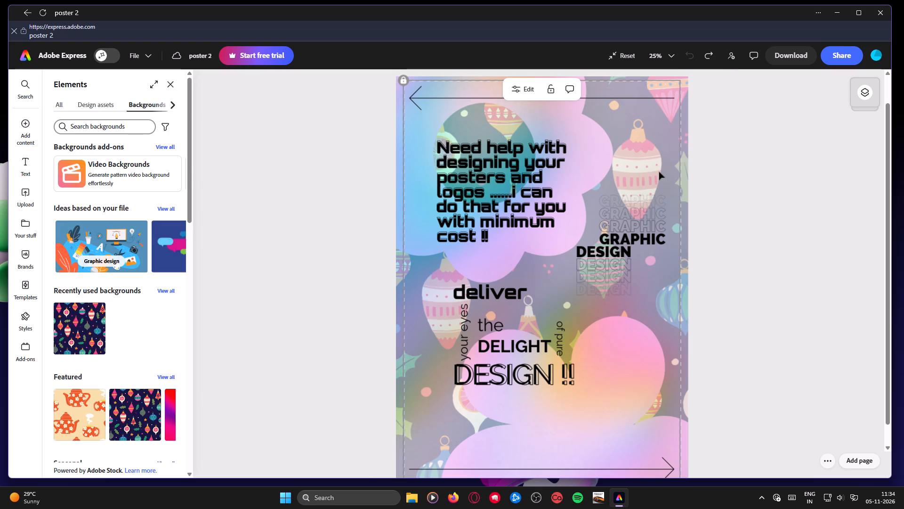
Unlock the gradient overlay image that extends past the poster's side edges.
click(691, 152)
click(684, 153)
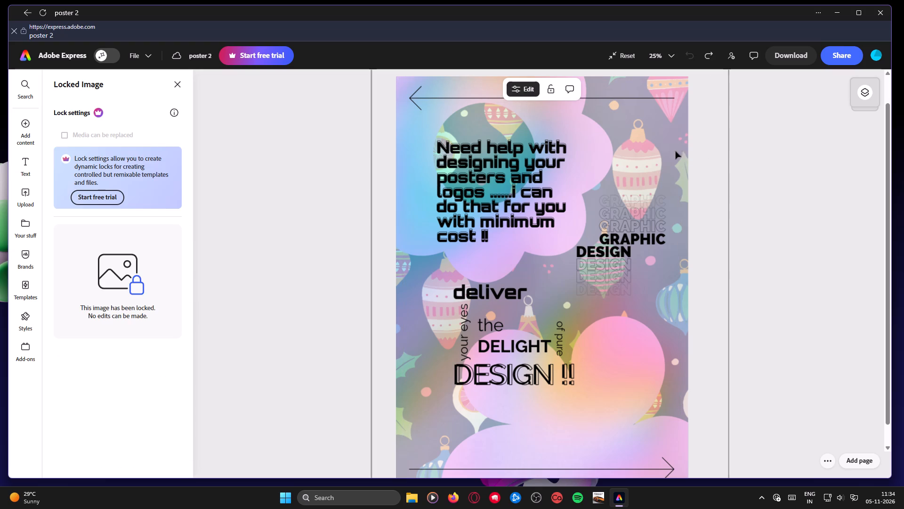
click(554, 91)
click(686, 174)
click(677, 174)
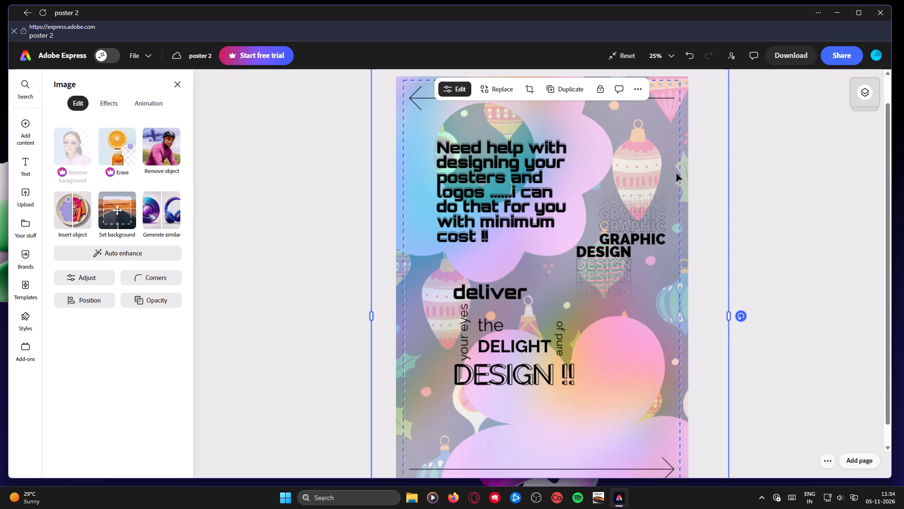
click(684, 171)
Hide the Christmas ornament background layer of the poster.
click(859, 101)
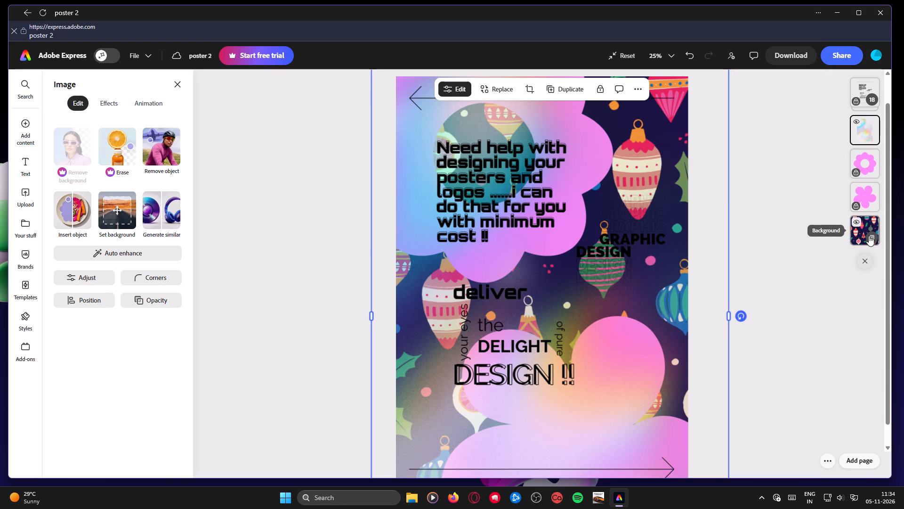
click(862, 239)
right_click(862, 237)
right_click(861, 236)
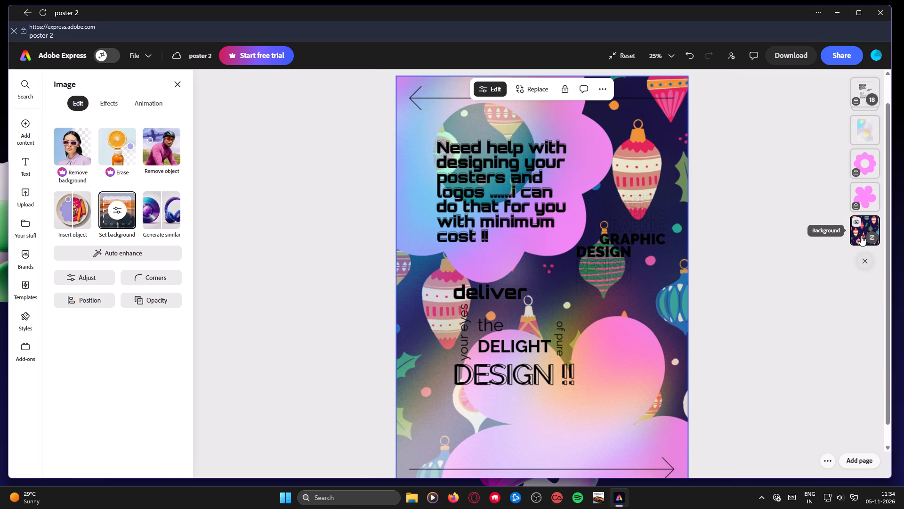
right_click(861, 236)
click(861, 236)
drag(861, 236, 808, 259)
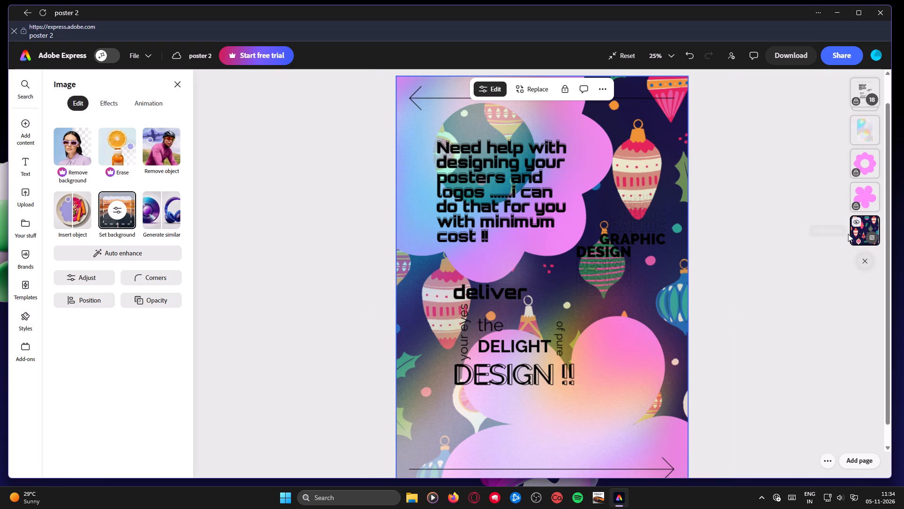
double_click(859, 230)
click(857, 220)
click(858, 237)
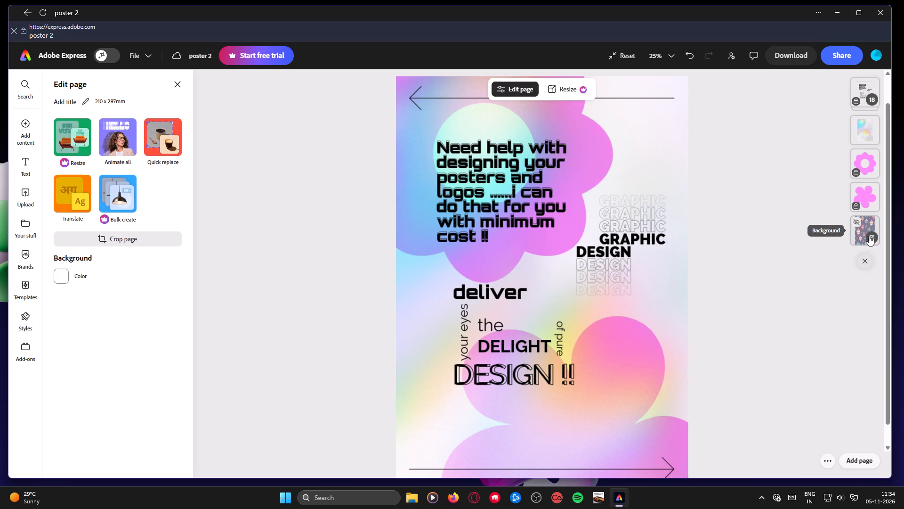
right_click(871, 235)
click(868, 236)
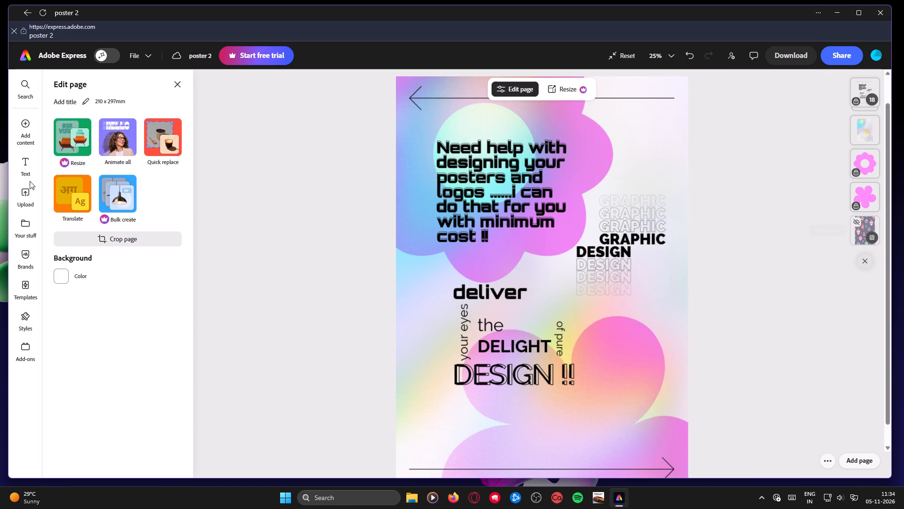
Look through the uploaded files and the personal projects and folders for background material.
click(20, 224)
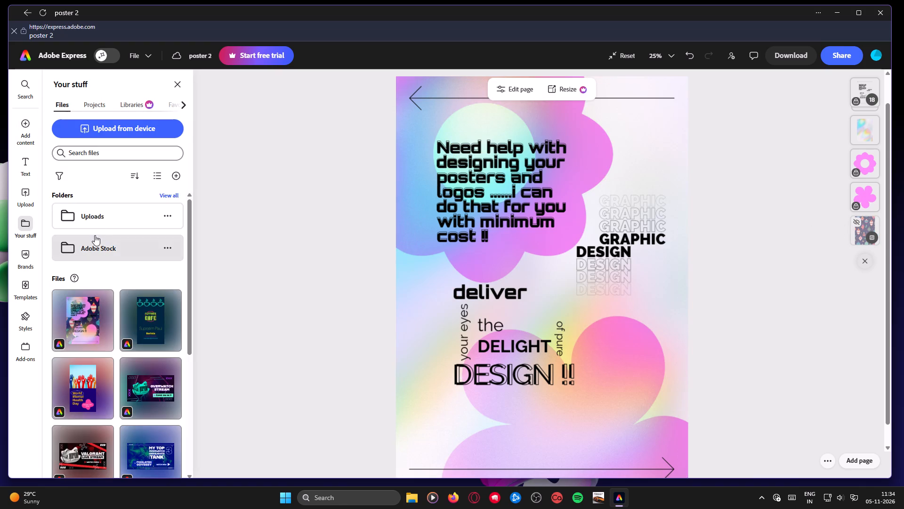
click(32, 199)
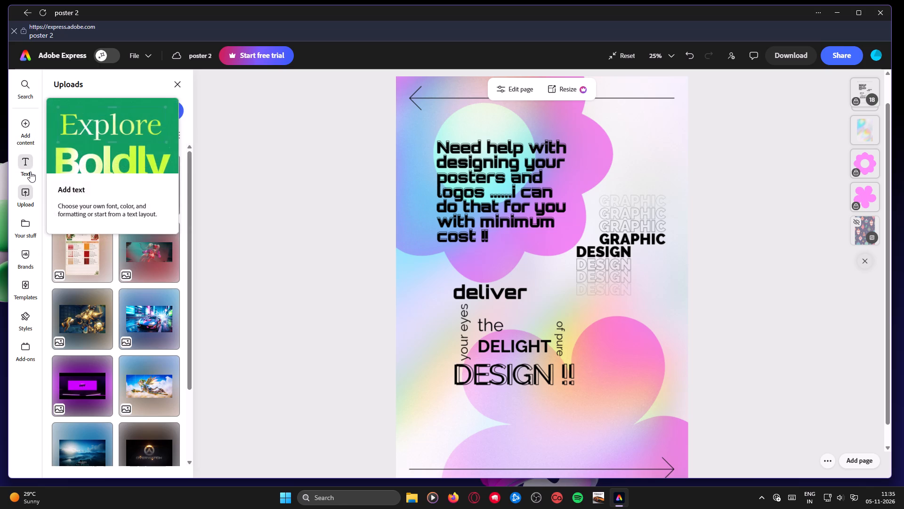
click(25, 232)
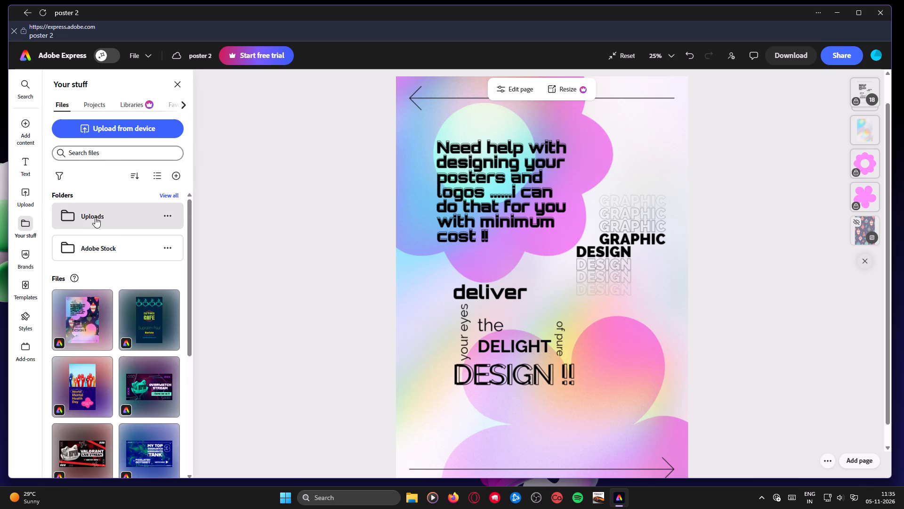
click(124, 222)
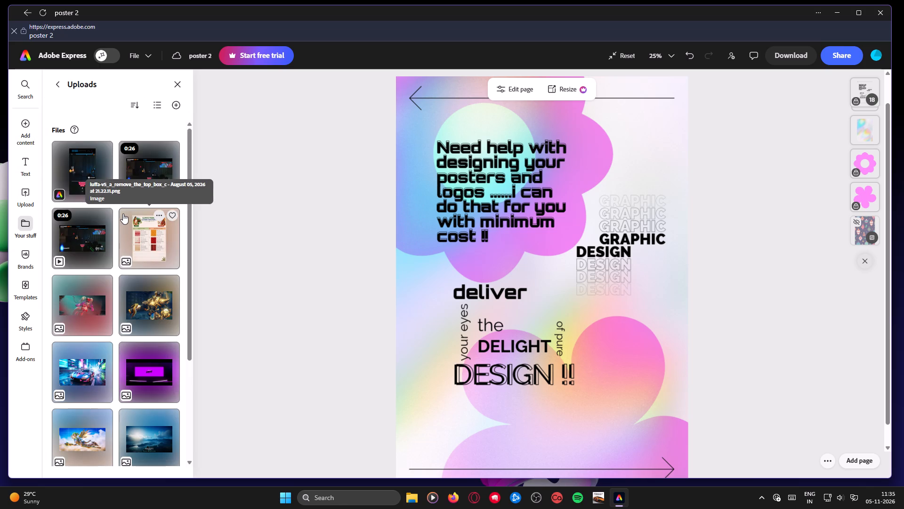
click(54, 79)
scroll(99, 248, down, 8)
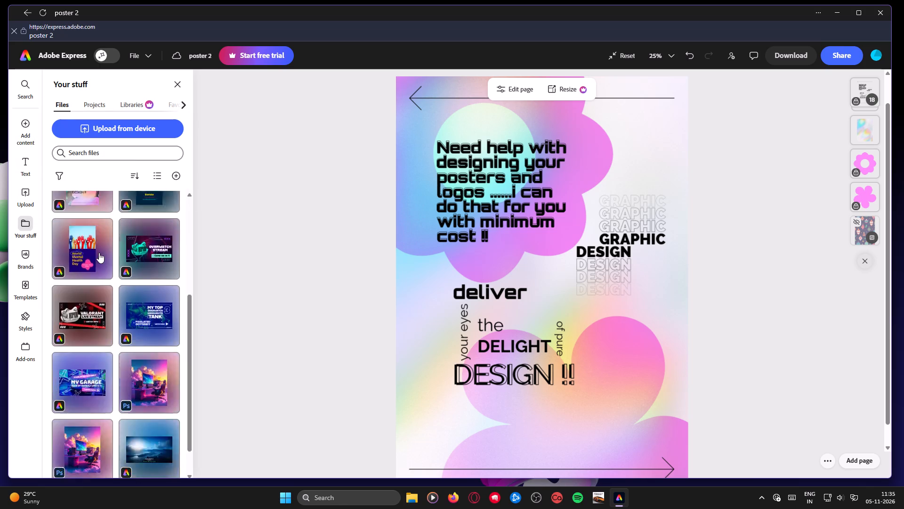
scroll(99, 252, up, 13)
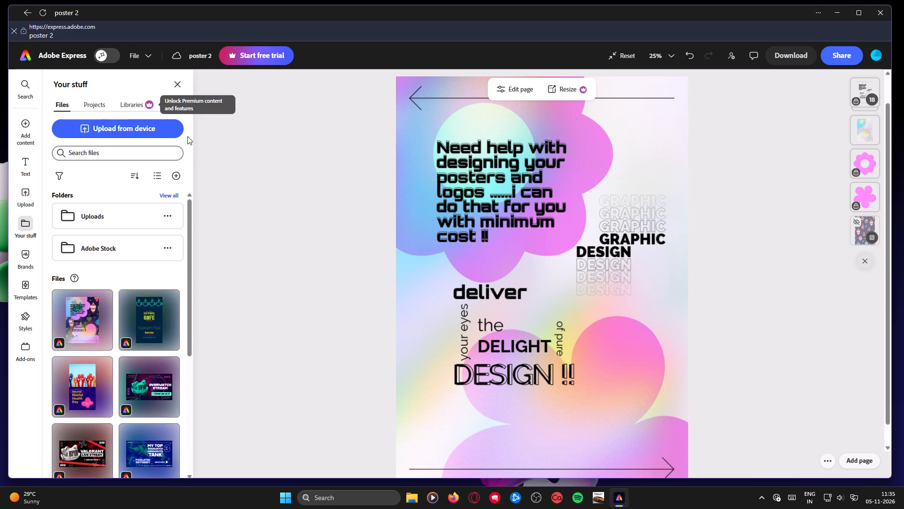
click(182, 107)
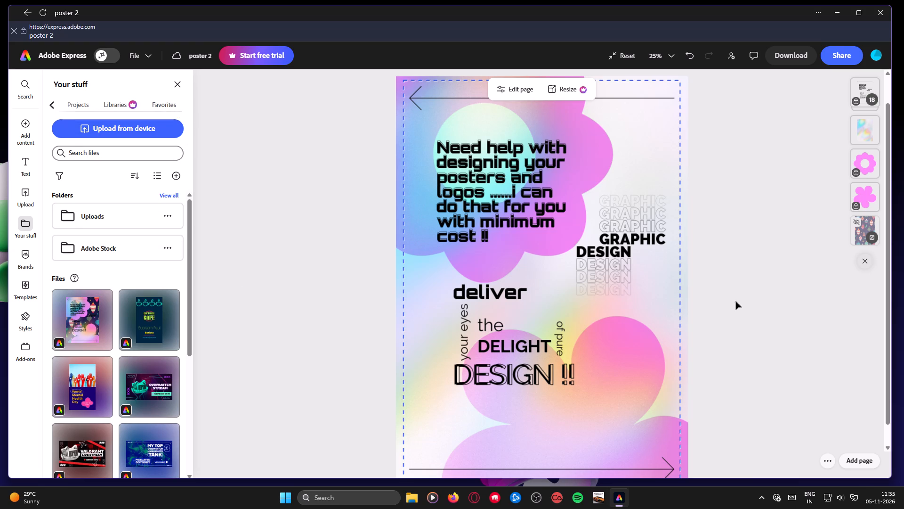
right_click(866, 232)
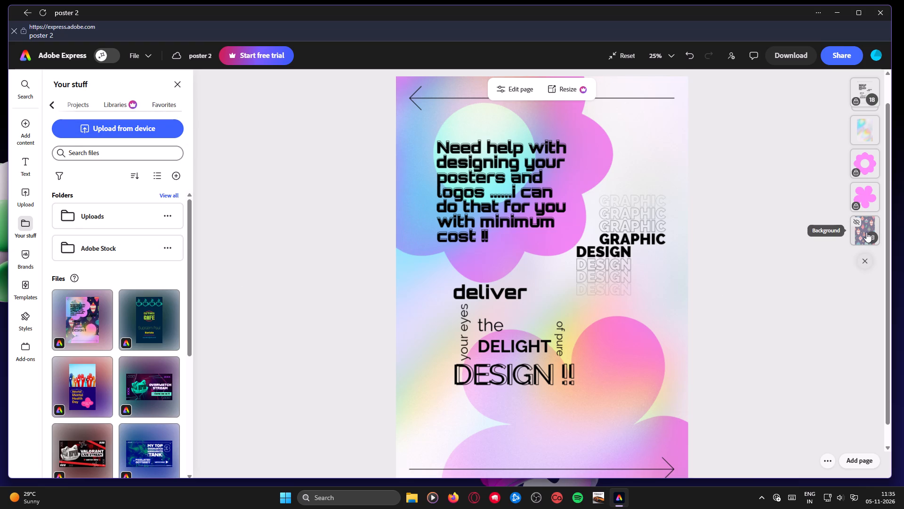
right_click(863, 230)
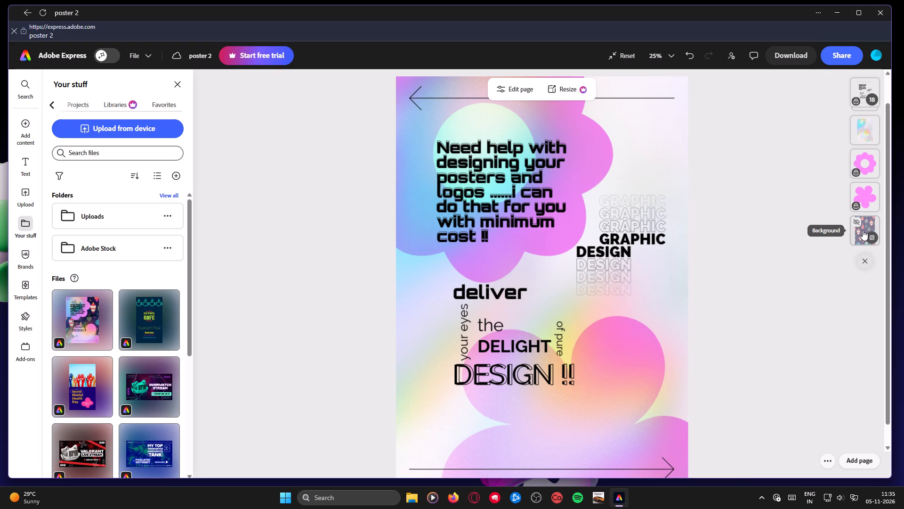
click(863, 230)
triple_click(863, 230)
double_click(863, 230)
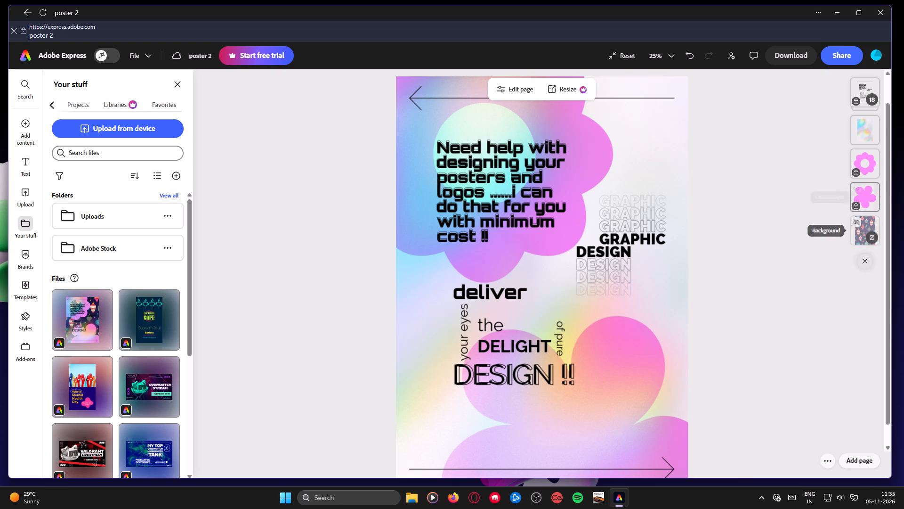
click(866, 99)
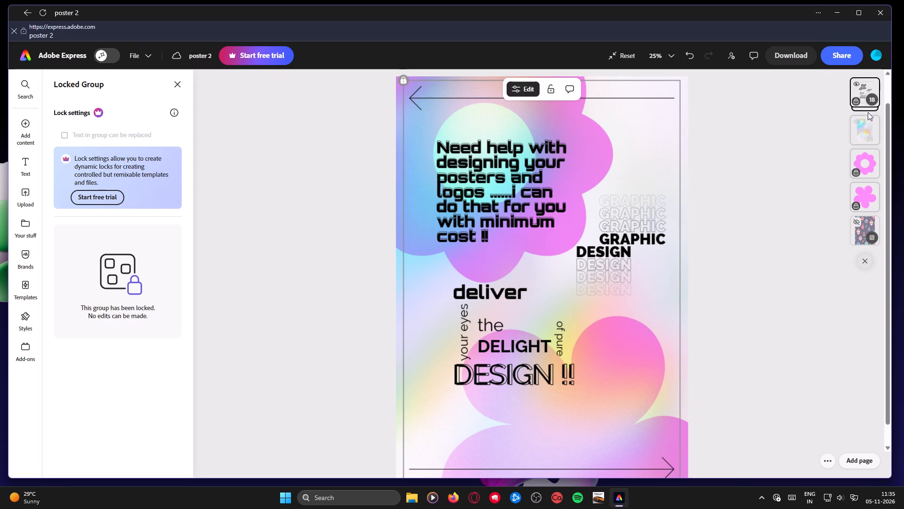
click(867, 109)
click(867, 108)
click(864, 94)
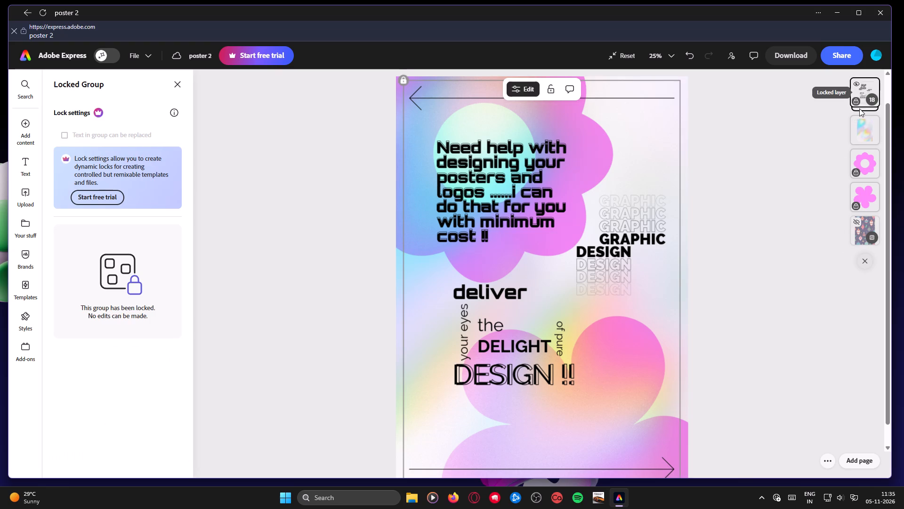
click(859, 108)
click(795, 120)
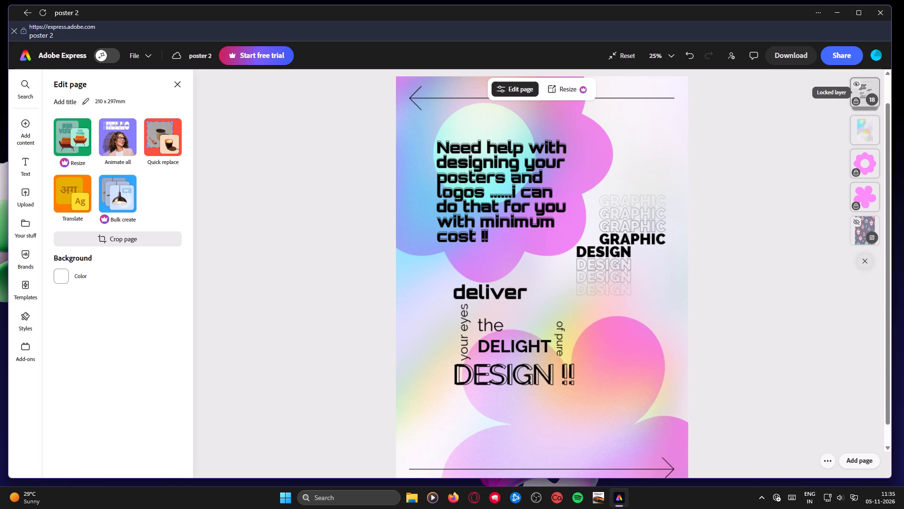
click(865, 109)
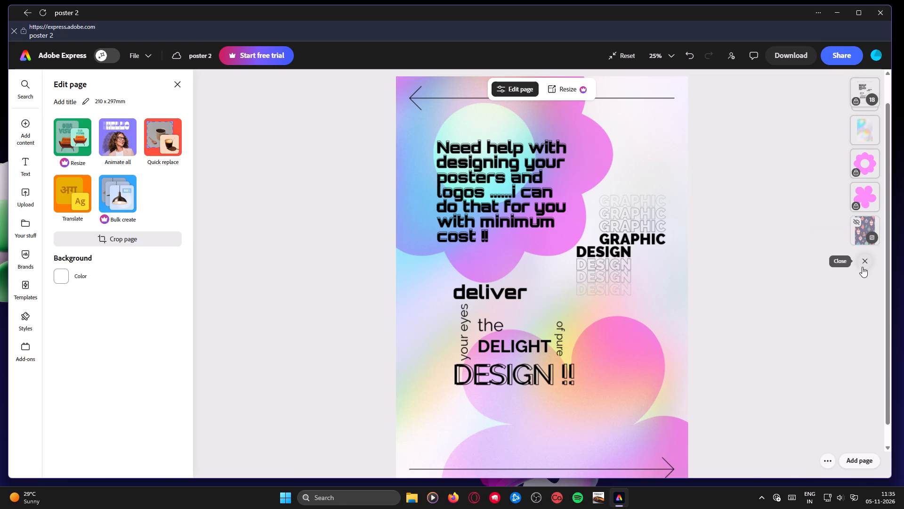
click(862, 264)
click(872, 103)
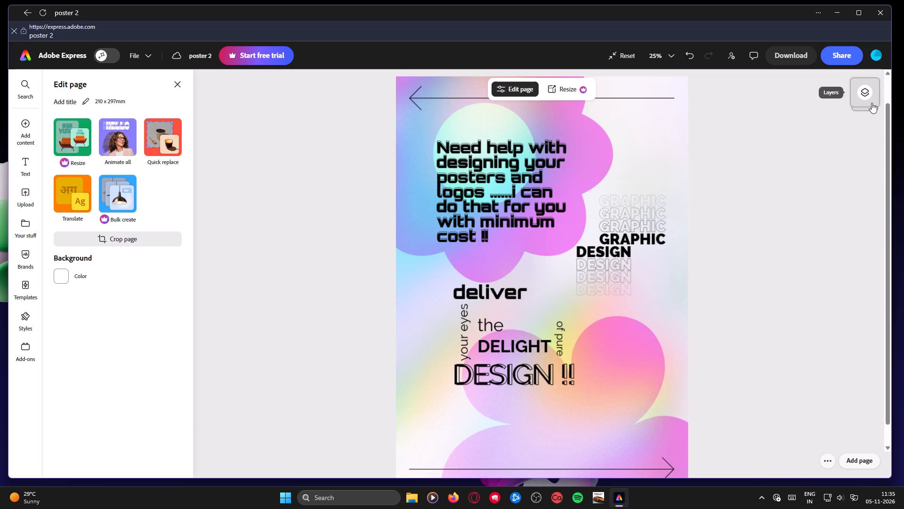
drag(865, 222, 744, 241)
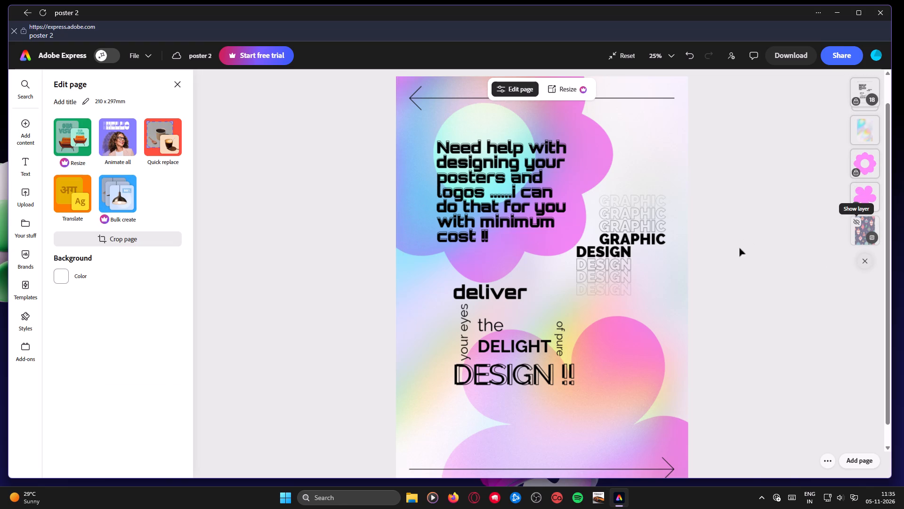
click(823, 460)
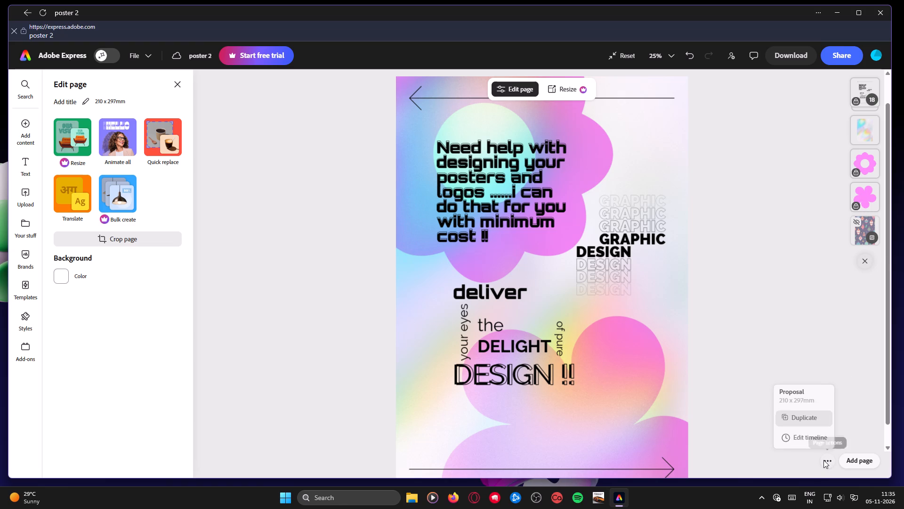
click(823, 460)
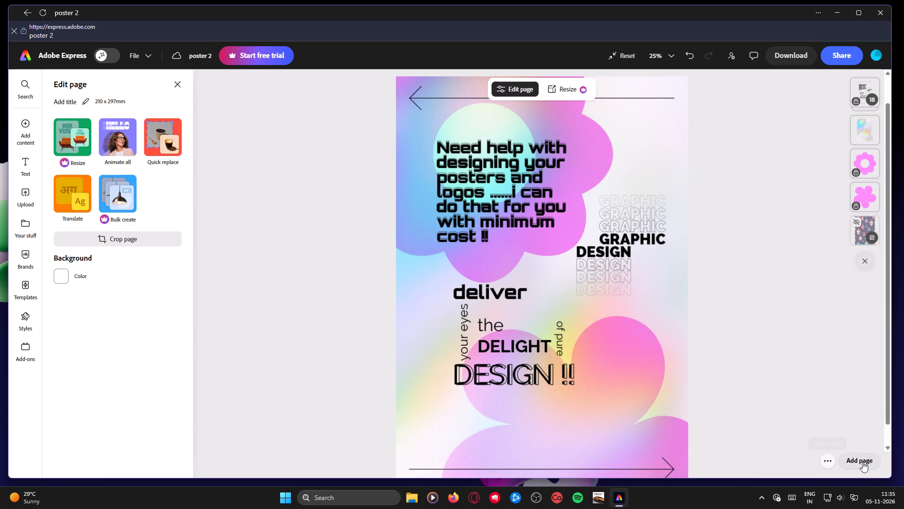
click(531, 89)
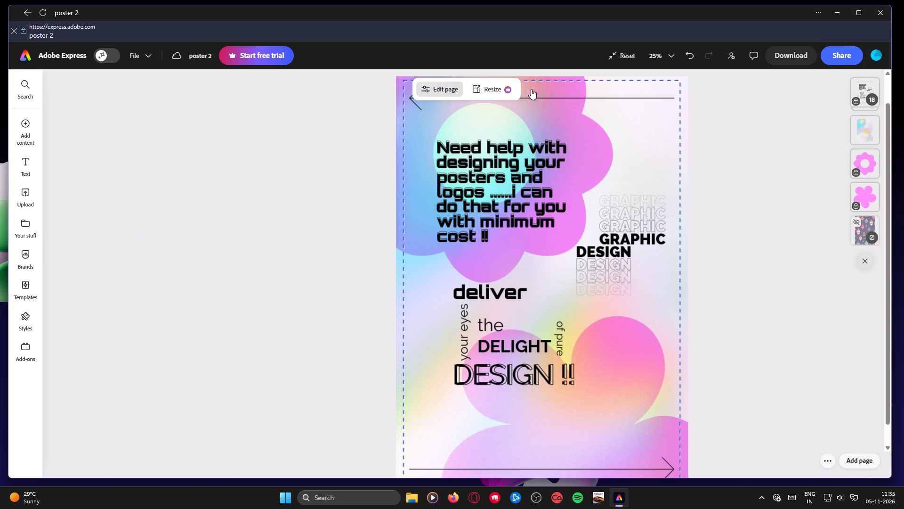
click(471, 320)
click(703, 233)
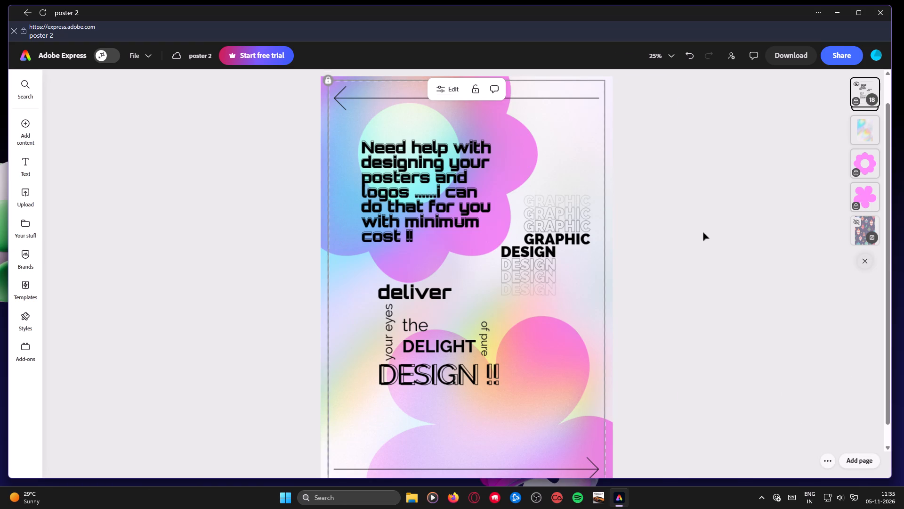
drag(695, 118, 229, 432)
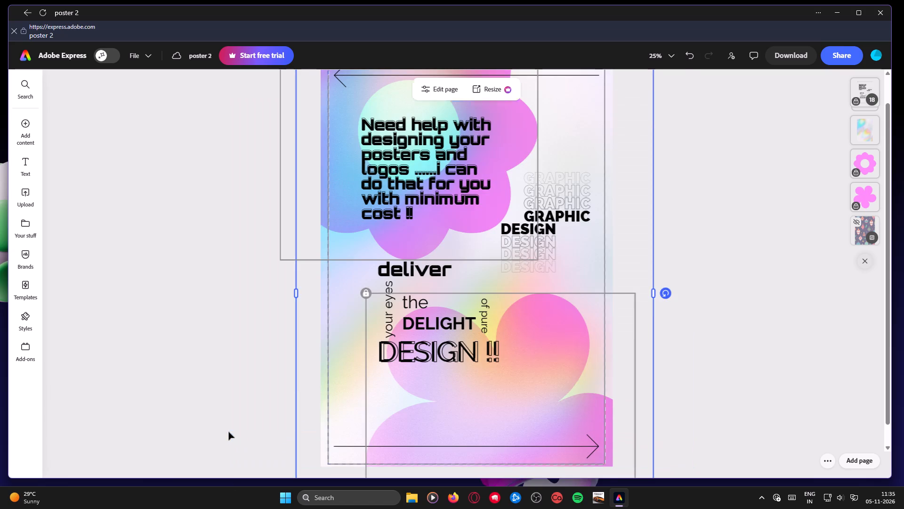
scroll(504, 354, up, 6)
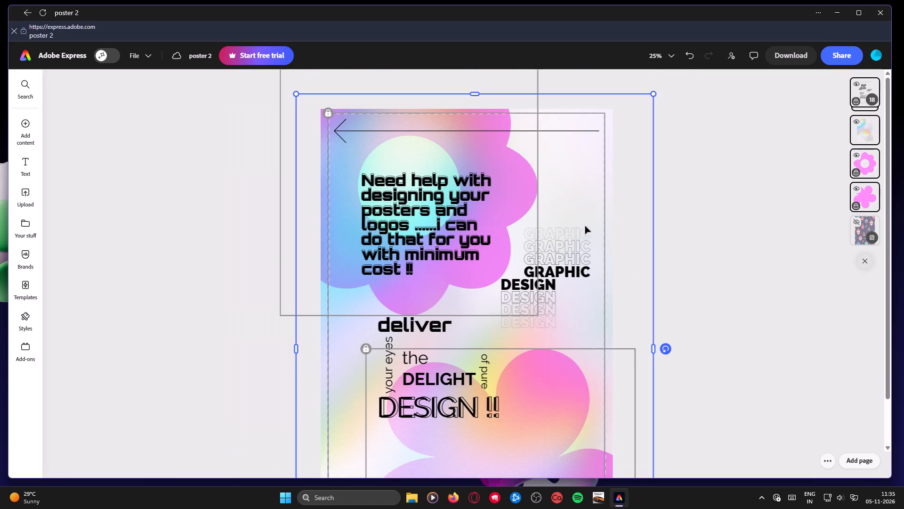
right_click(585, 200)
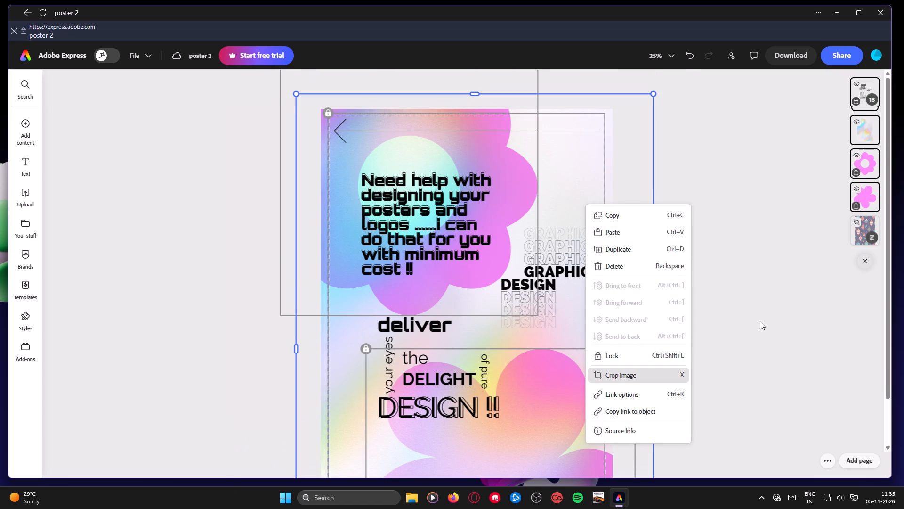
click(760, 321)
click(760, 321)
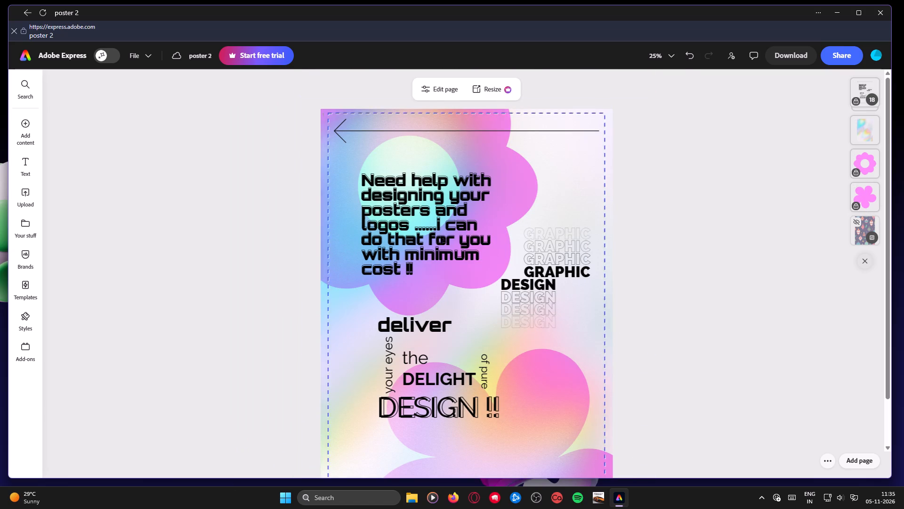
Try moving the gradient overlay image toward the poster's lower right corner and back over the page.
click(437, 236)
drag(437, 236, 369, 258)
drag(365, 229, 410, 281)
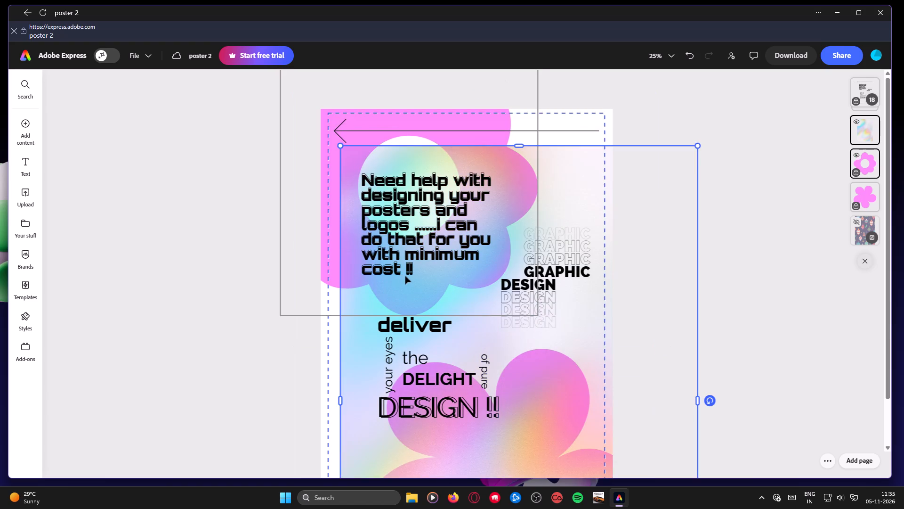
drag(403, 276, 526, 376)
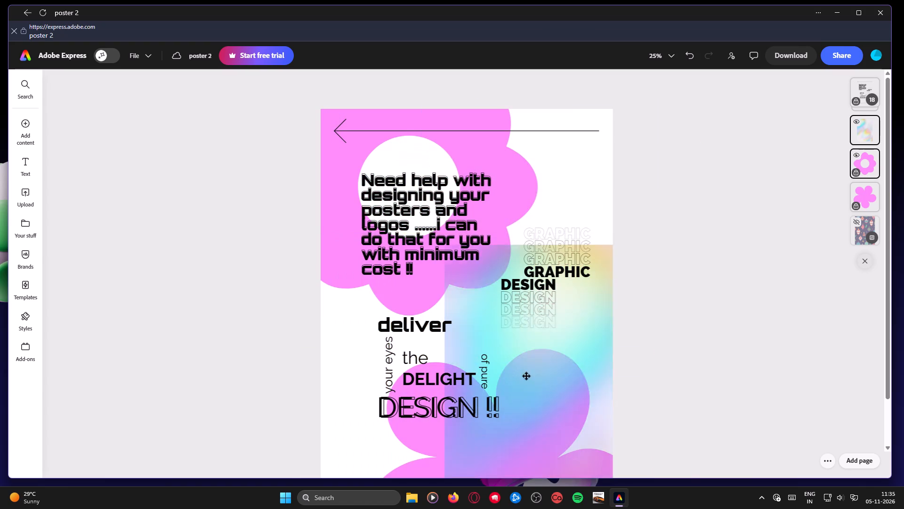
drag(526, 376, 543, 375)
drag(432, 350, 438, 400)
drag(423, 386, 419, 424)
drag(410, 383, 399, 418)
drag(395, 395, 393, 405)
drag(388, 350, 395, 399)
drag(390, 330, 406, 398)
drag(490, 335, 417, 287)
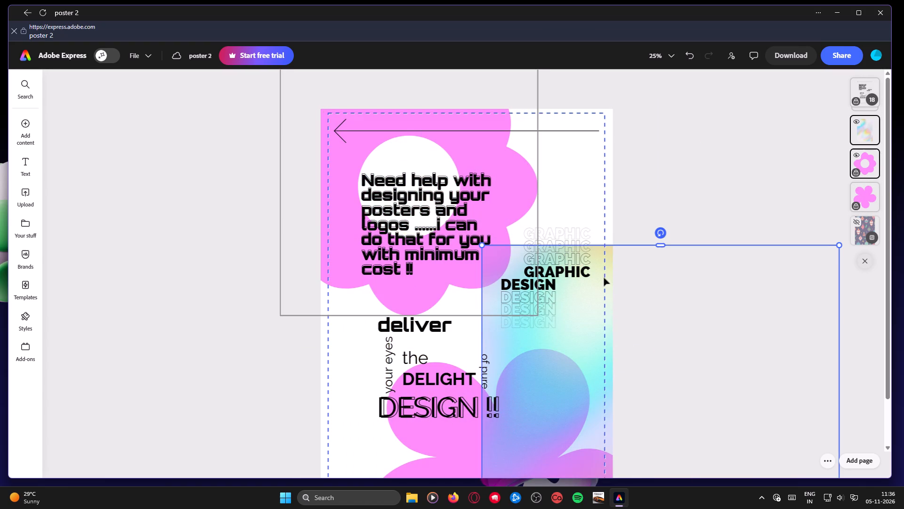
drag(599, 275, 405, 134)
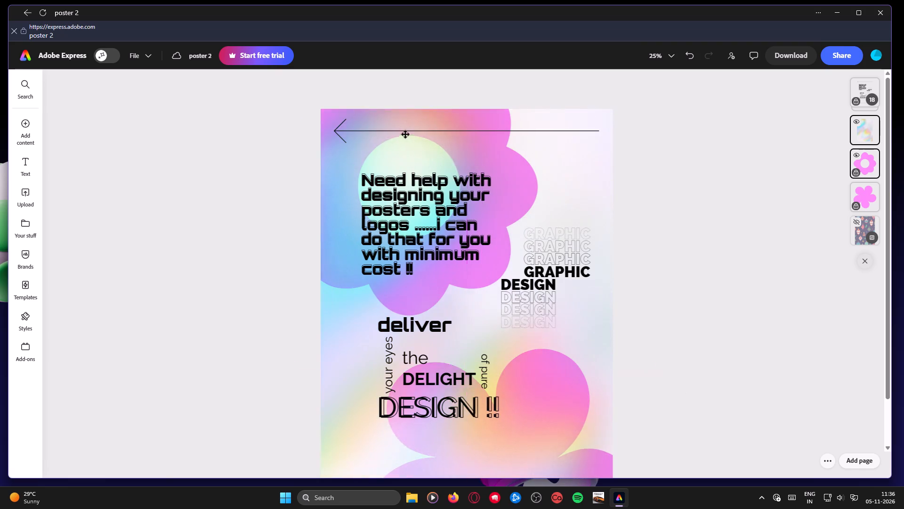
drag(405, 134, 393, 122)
Reposition the gradient overlay image so it is centred horizontally and covers the whole poster page.
scroll(717, 185, down, 3)
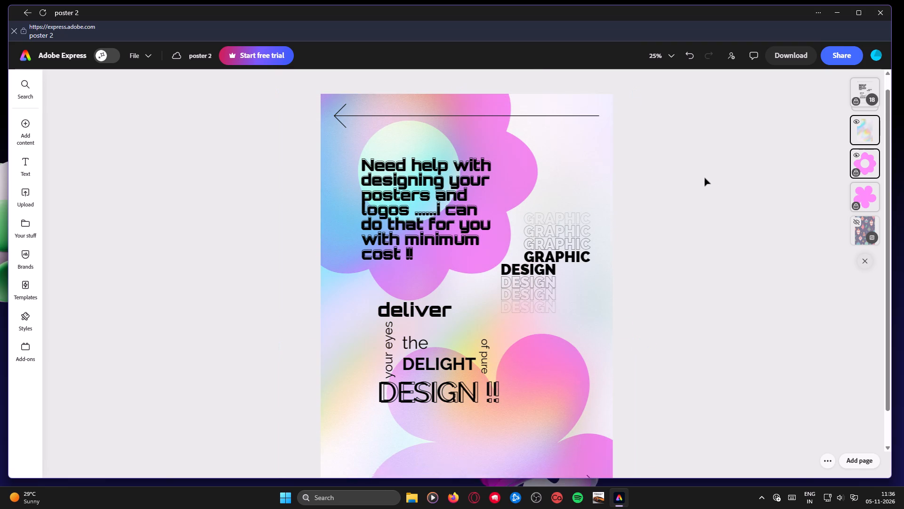
scroll(705, 178, down, 3)
ctrl+scroll(693, 200, down, 2)
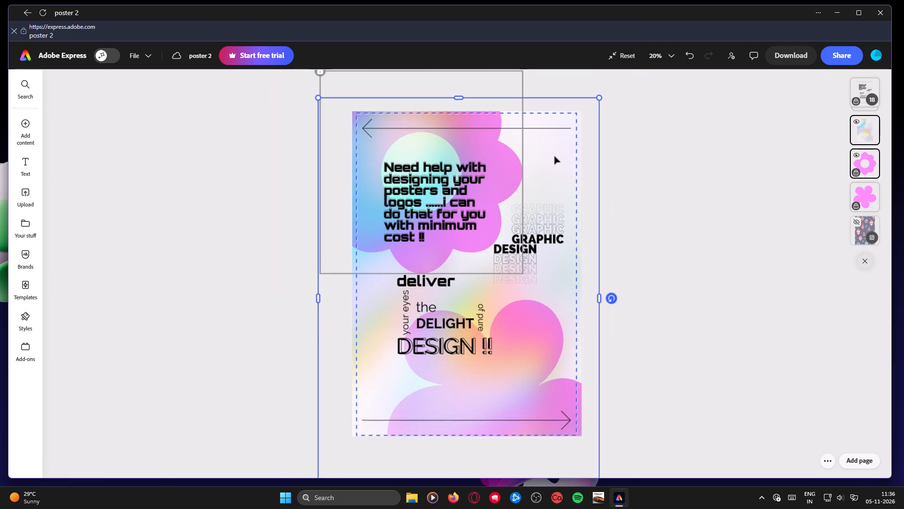
drag(555, 157, 535, 89)
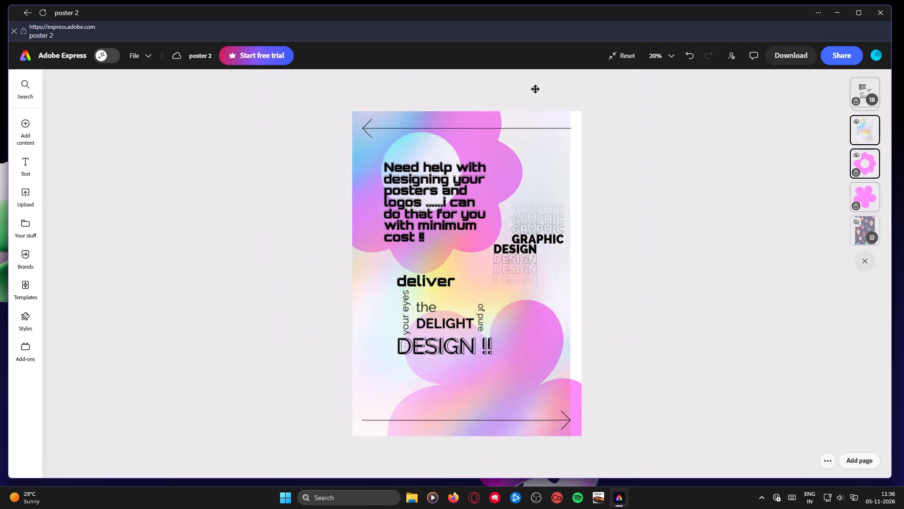
drag(535, 89, 562, 154)
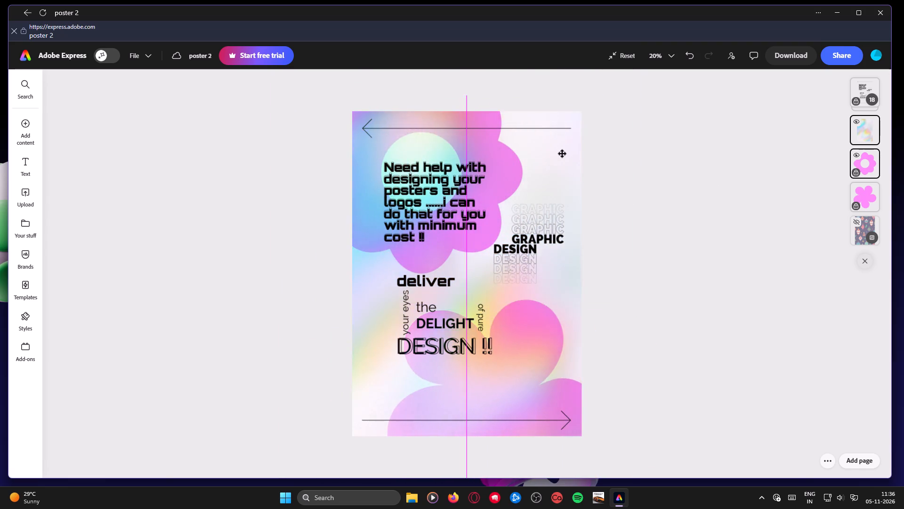
drag(562, 154, 563, 143)
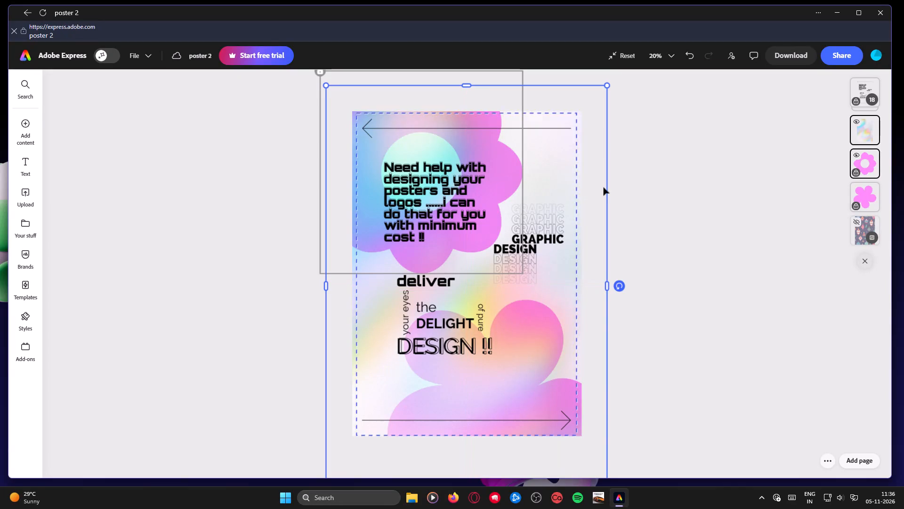
click(701, 187)
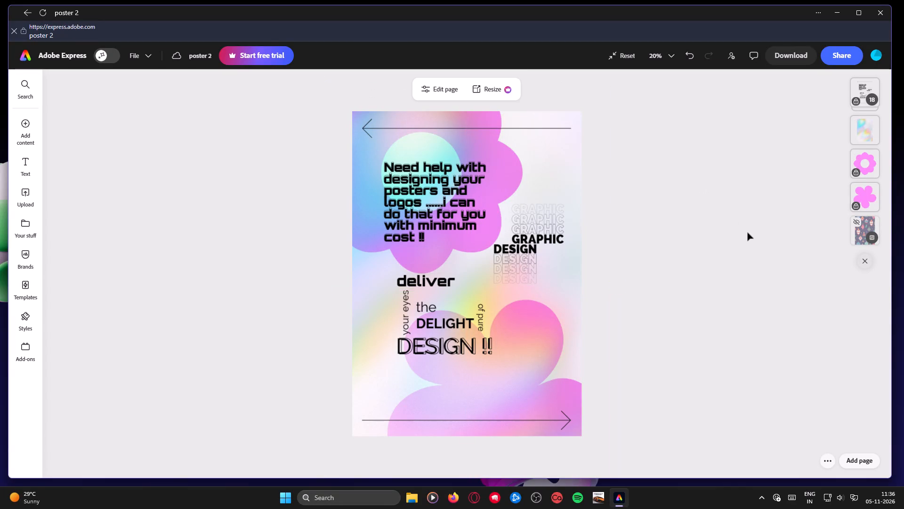
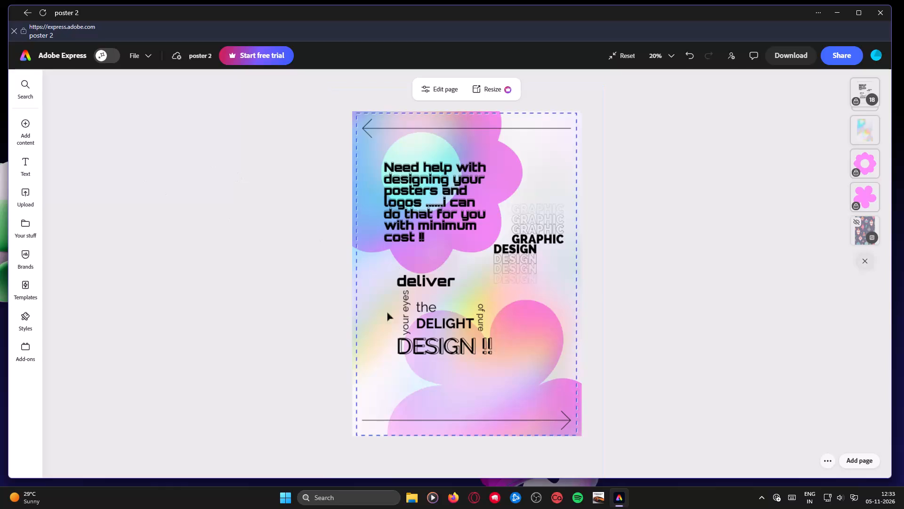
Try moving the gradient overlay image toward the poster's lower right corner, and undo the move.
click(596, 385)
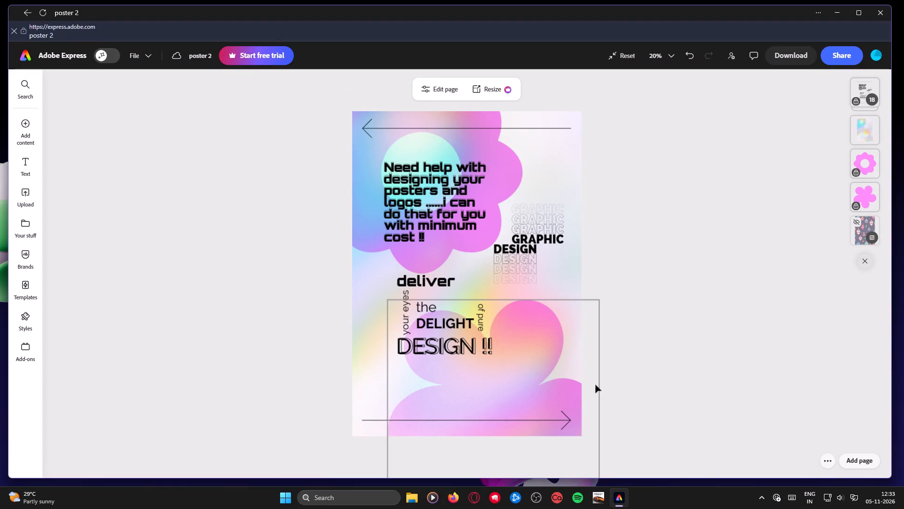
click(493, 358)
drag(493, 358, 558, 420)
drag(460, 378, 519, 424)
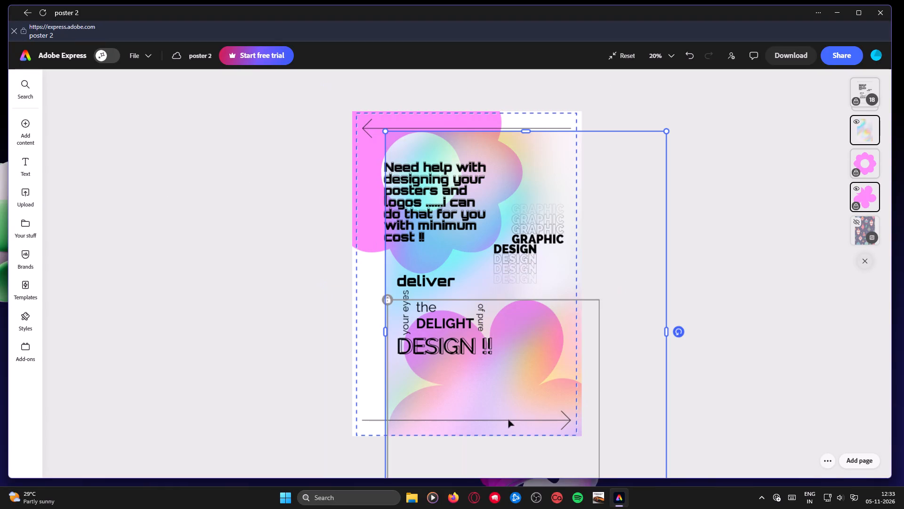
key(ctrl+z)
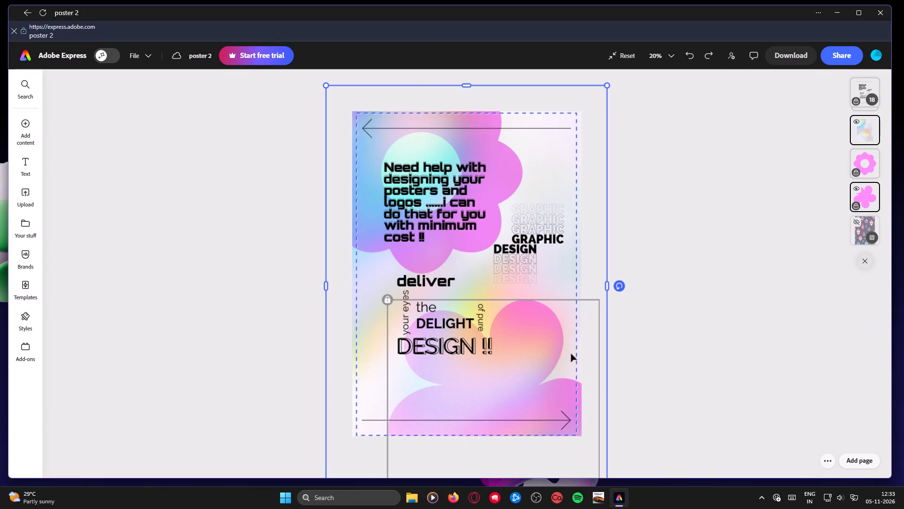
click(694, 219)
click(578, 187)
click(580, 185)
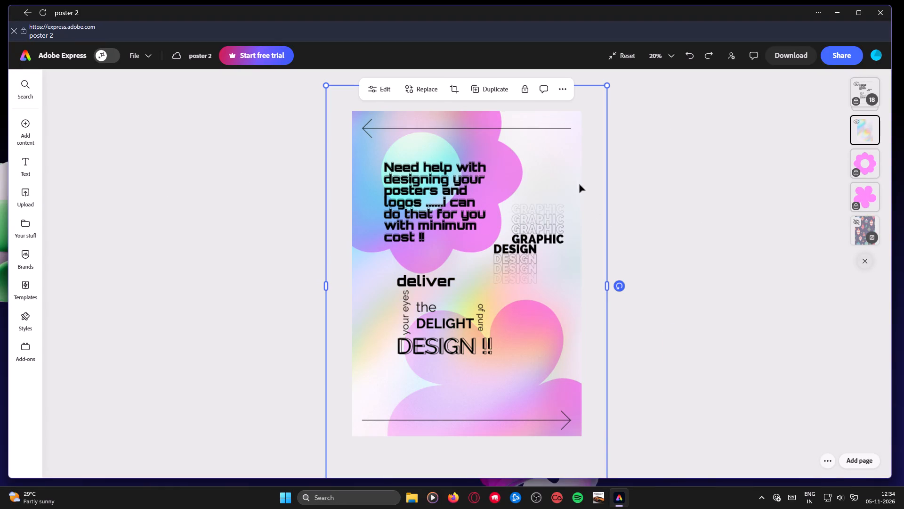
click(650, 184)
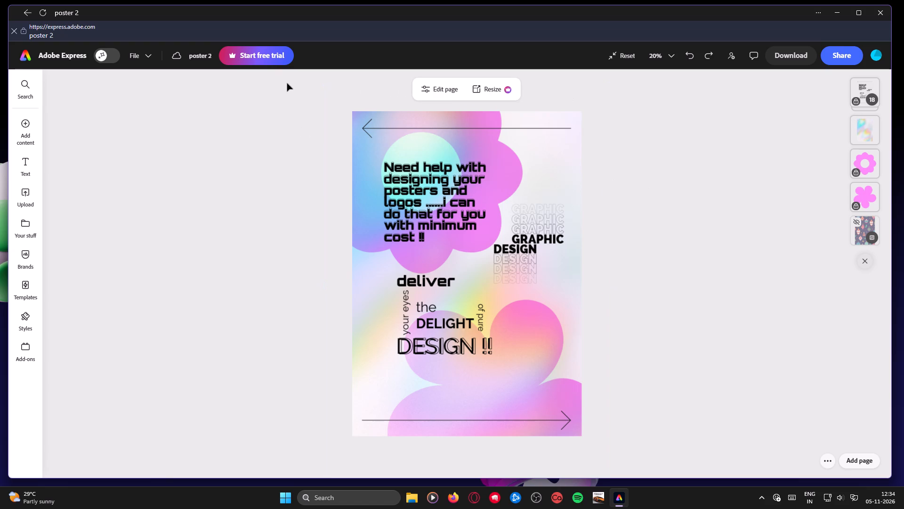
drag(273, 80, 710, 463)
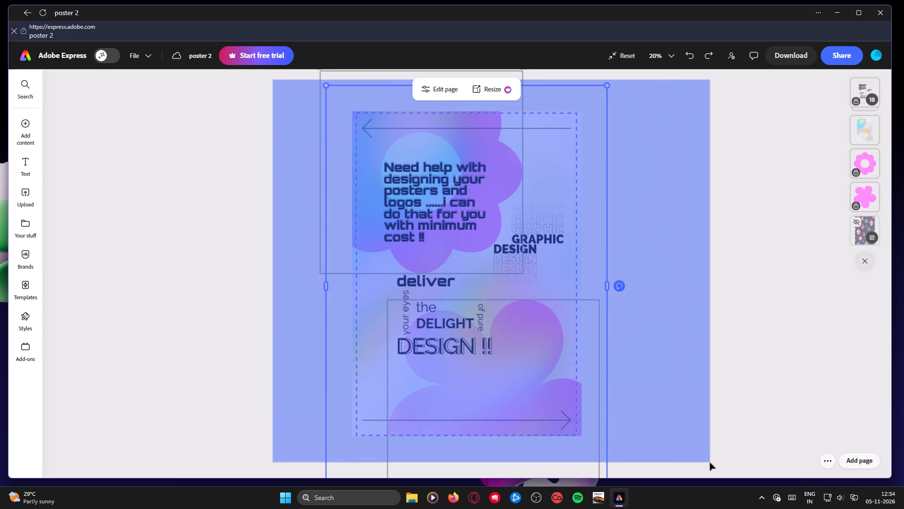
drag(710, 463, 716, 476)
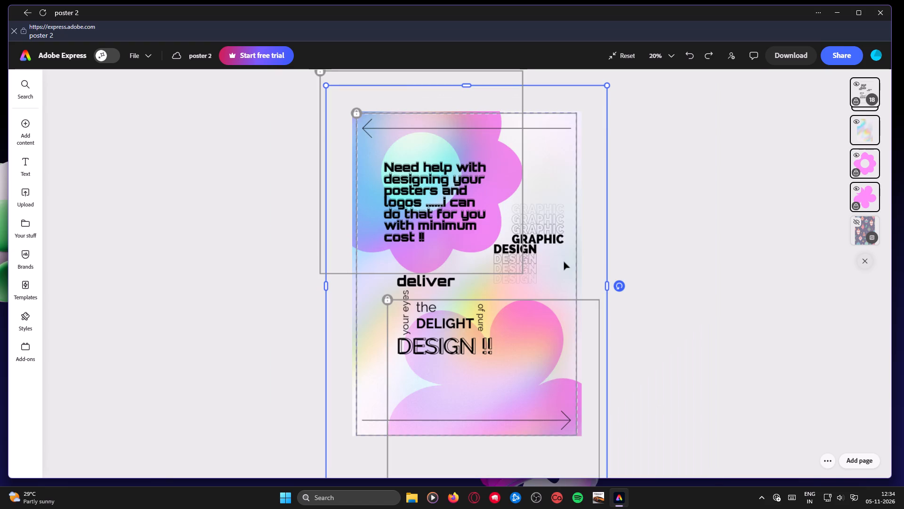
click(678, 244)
Unlock the group holding the poster's texts and arrows.
click(542, 266)
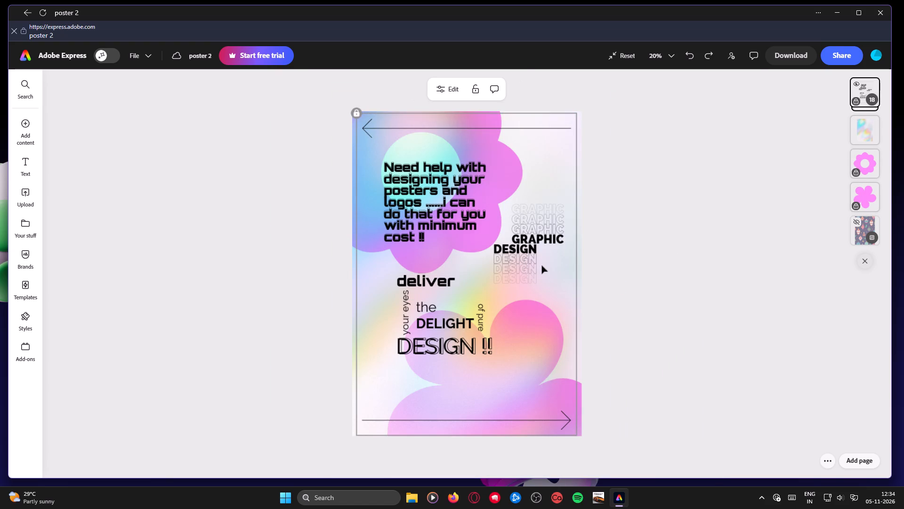
right_click(542, 266)
click(565, 283)
click(712, 257)
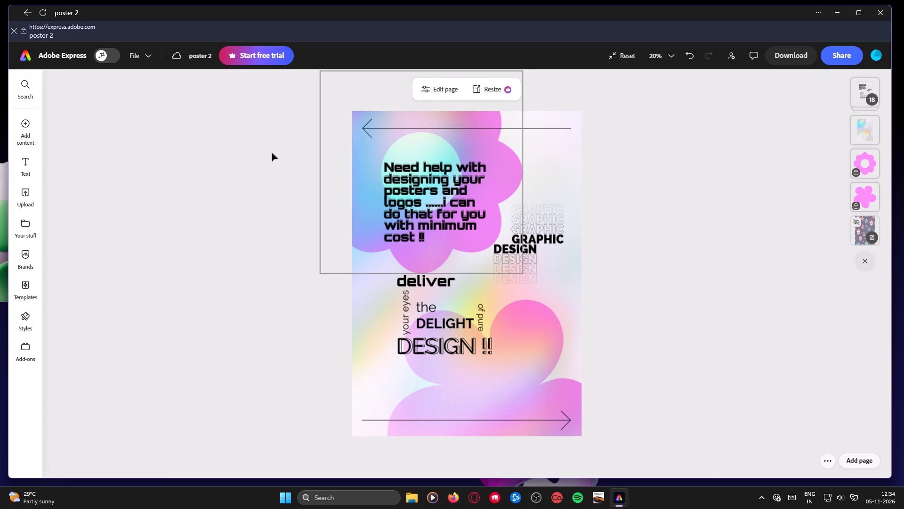
Select all visible poster elements and group the texts and arrows with the gradient overlay image.
drag(236, 97, 698, 438)
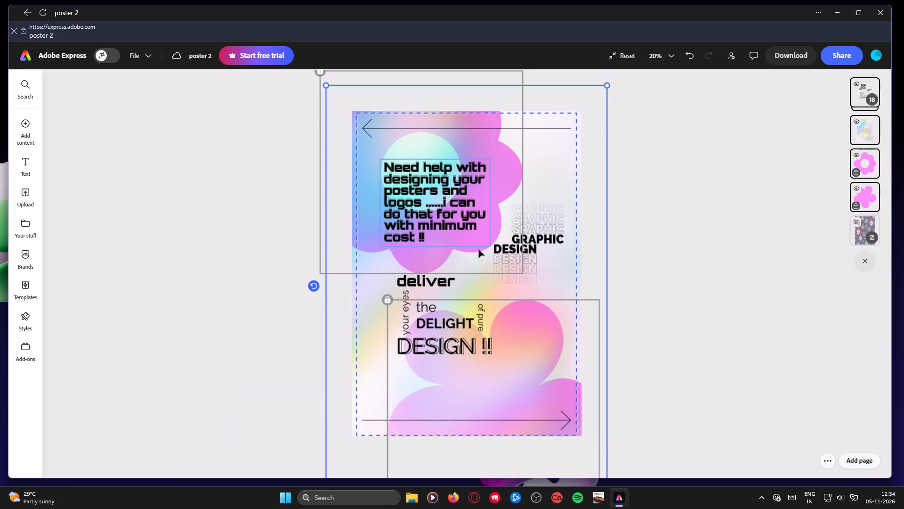
right_click(475, 240)
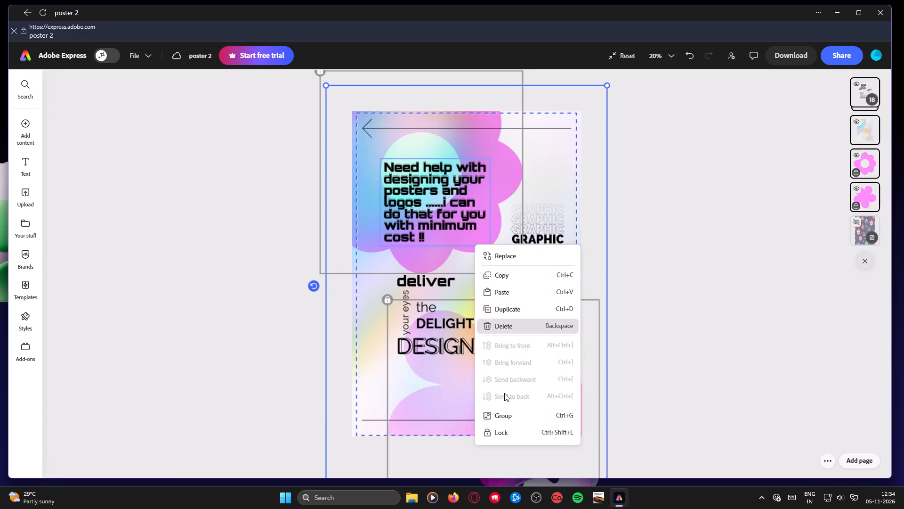
click(503, 412)
click(686, 264)
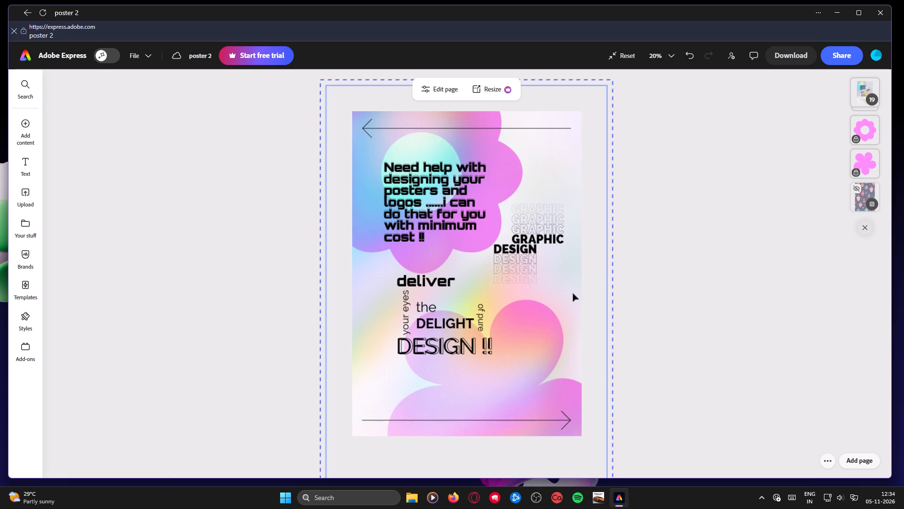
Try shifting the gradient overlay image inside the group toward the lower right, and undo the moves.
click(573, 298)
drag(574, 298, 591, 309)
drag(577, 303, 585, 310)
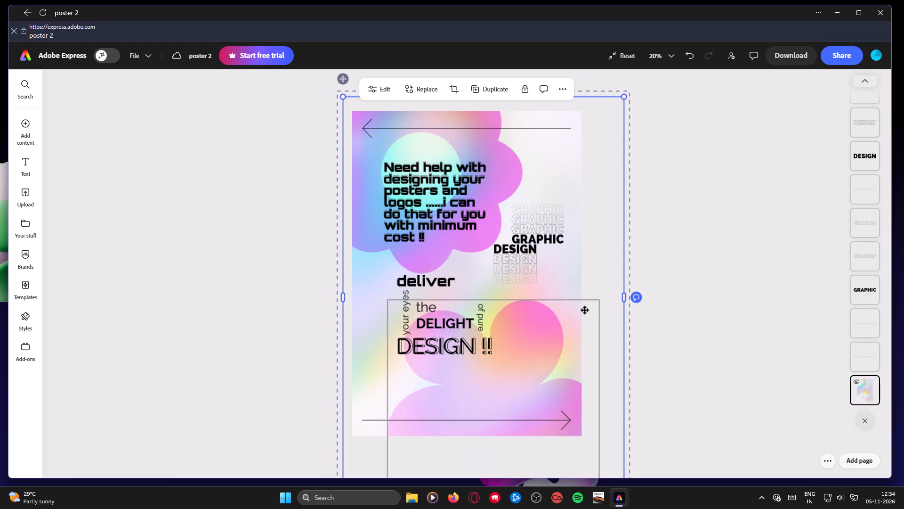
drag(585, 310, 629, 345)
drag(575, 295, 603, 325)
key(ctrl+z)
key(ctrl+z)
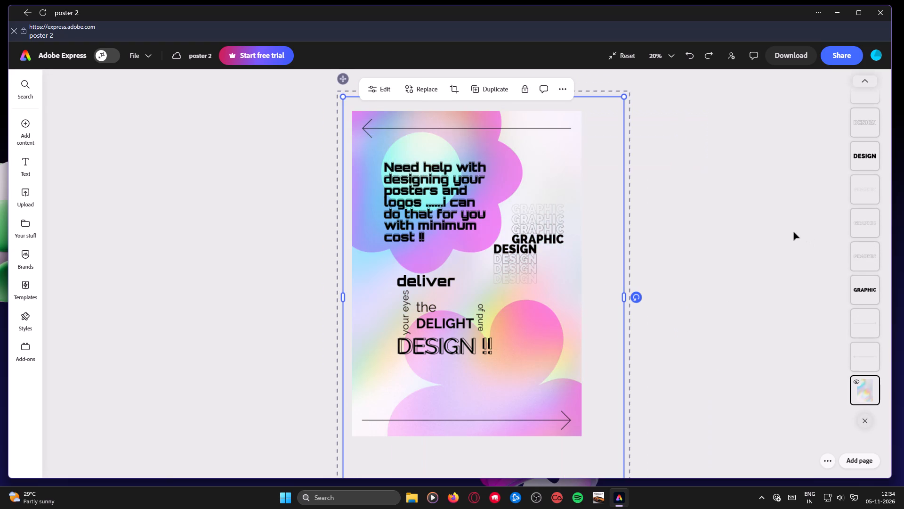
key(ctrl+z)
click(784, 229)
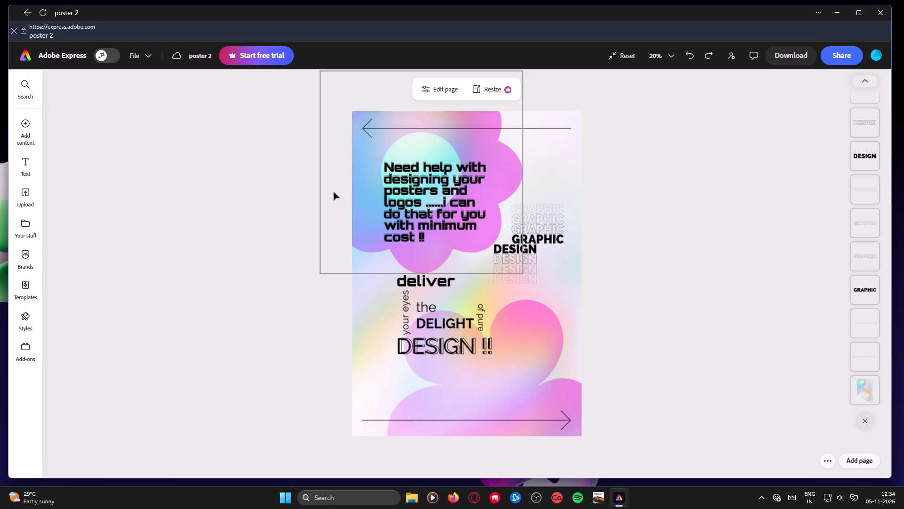
Lock the gradient overlay image inside the group.
click(352, 291)
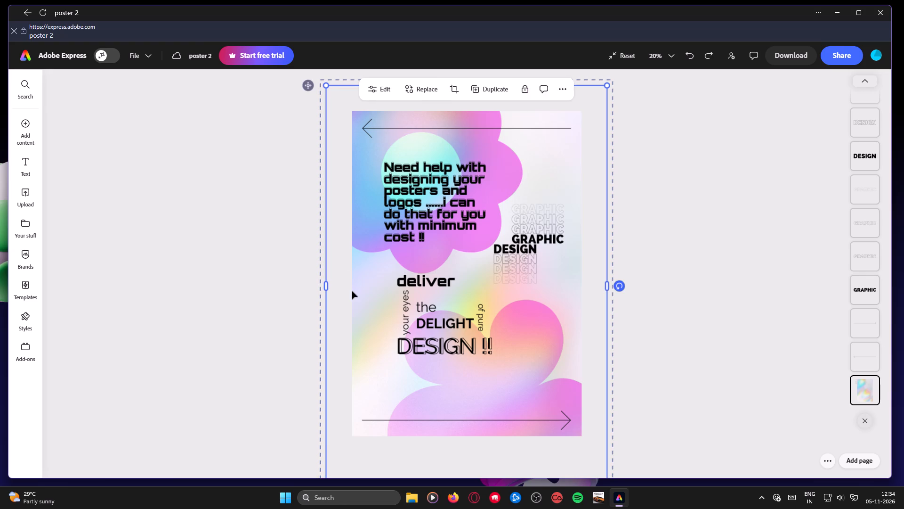
right_click(352, 291)
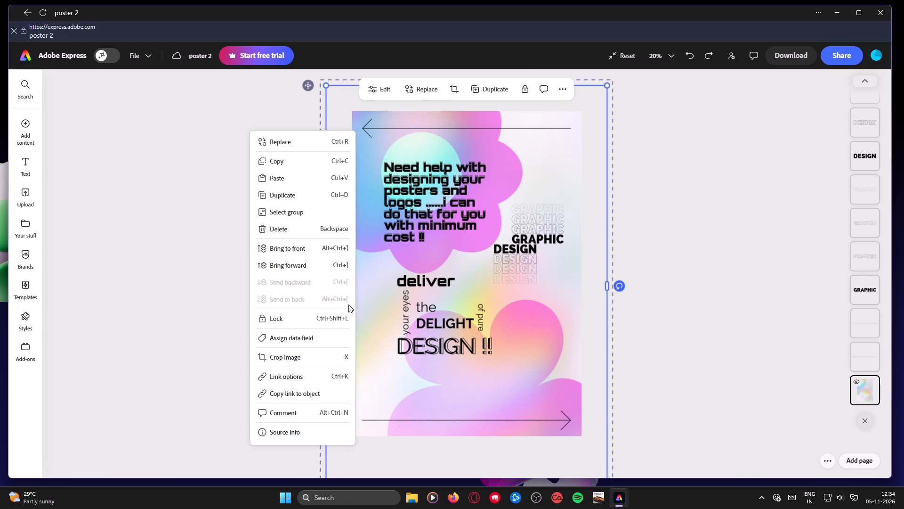
click(305, 323)
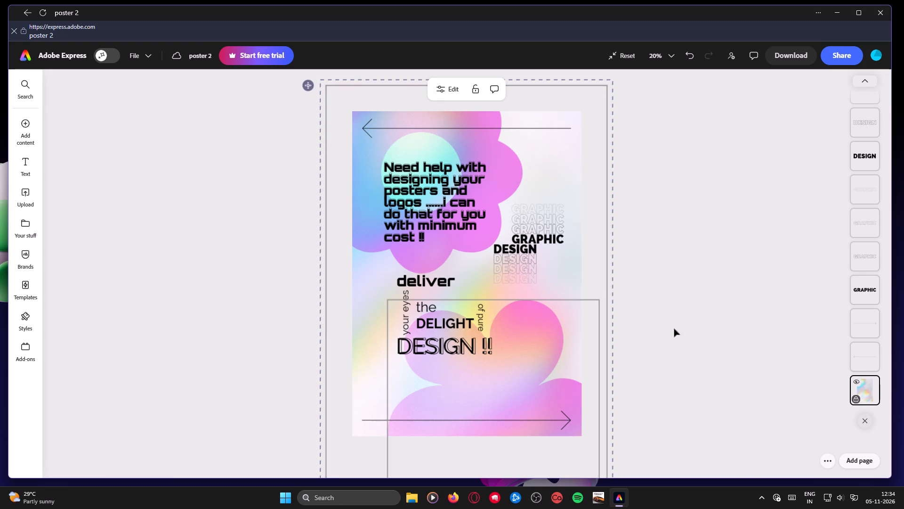
click(715, 297)
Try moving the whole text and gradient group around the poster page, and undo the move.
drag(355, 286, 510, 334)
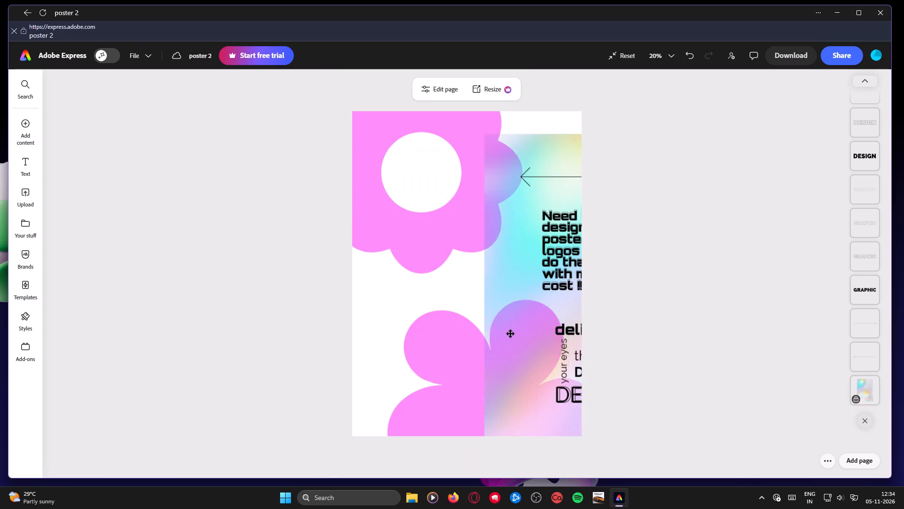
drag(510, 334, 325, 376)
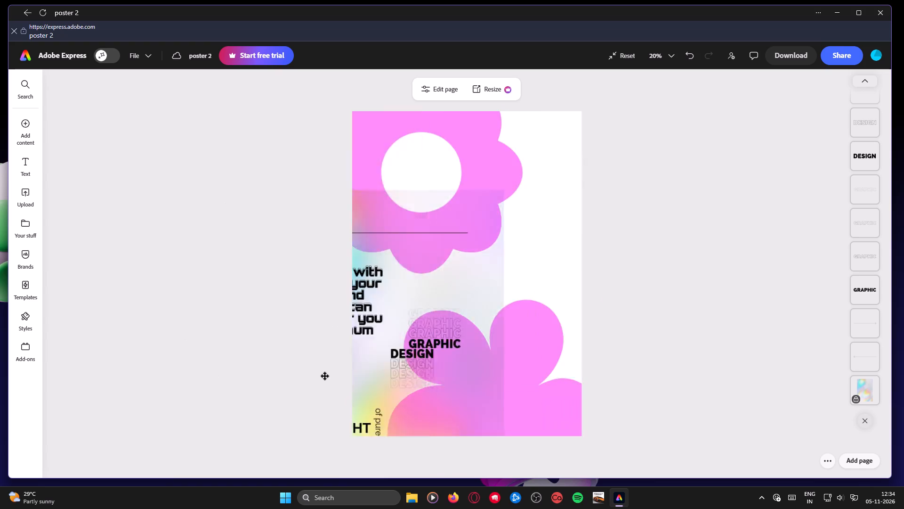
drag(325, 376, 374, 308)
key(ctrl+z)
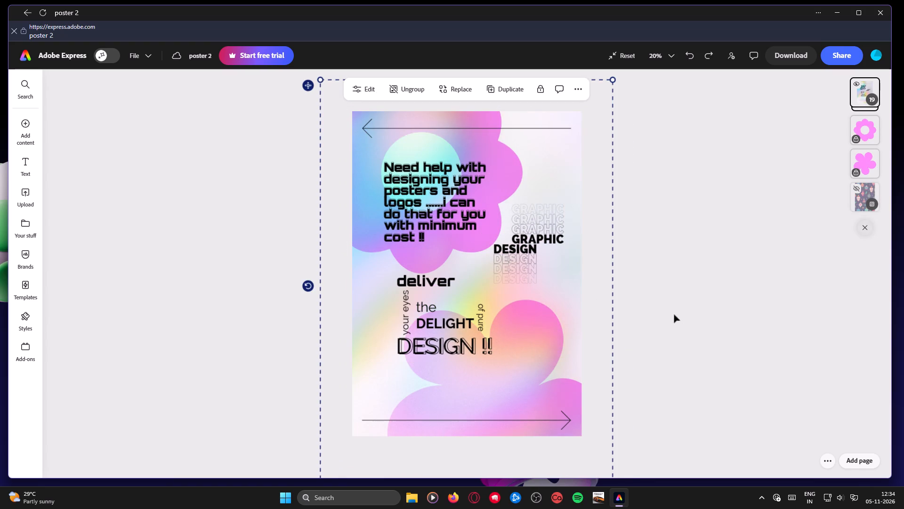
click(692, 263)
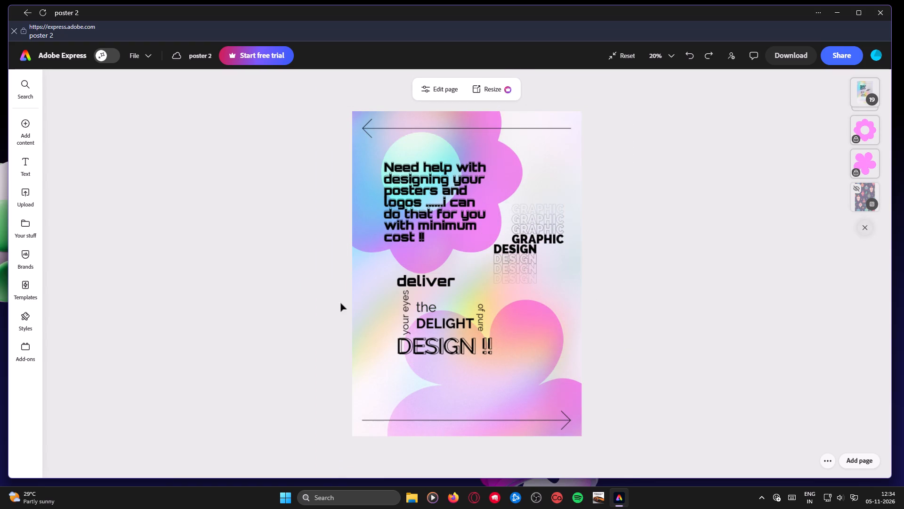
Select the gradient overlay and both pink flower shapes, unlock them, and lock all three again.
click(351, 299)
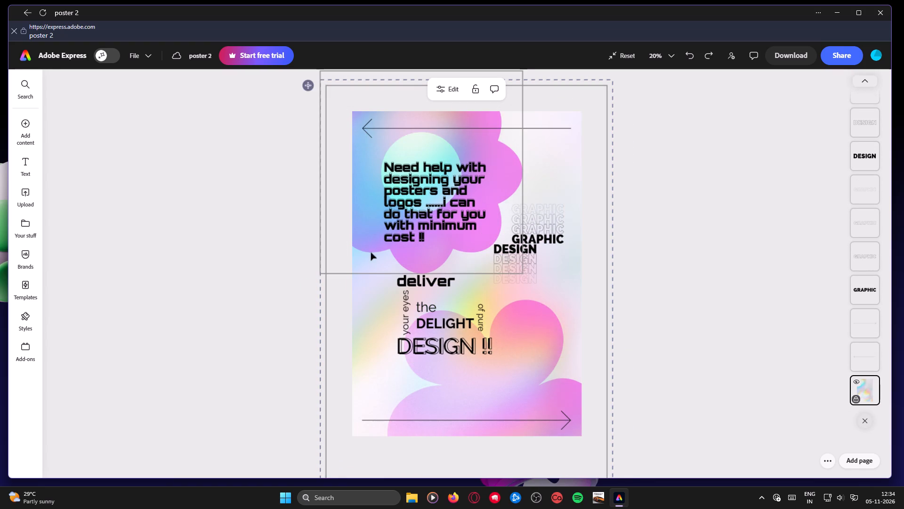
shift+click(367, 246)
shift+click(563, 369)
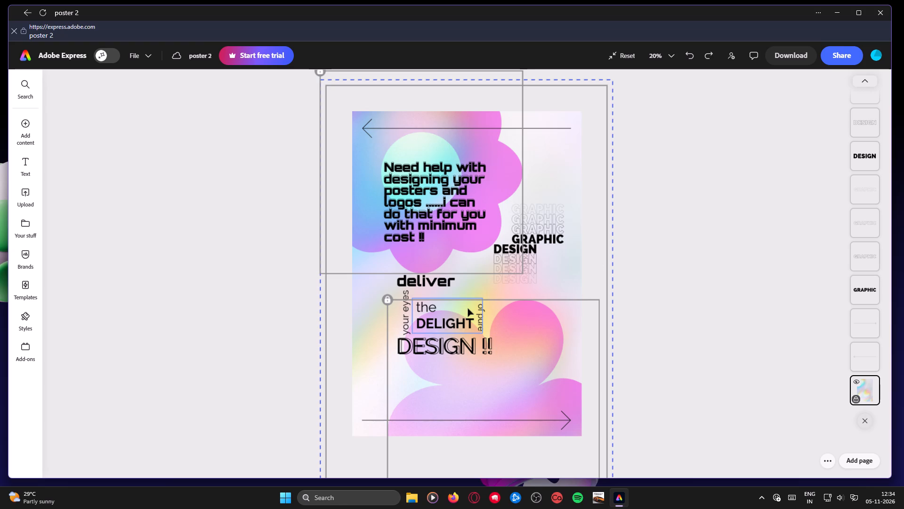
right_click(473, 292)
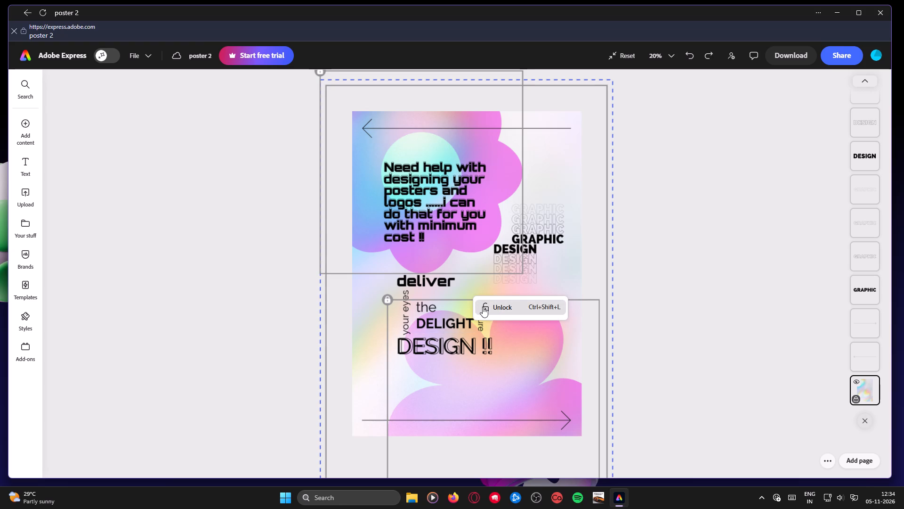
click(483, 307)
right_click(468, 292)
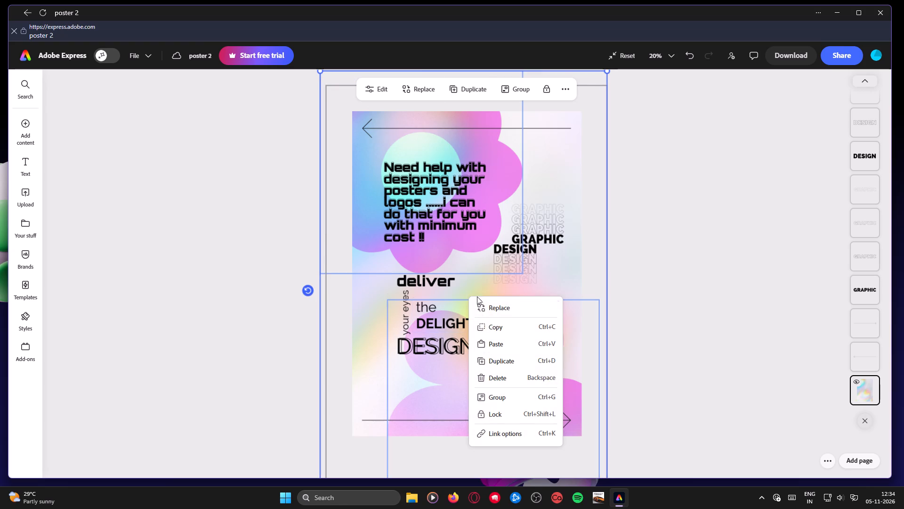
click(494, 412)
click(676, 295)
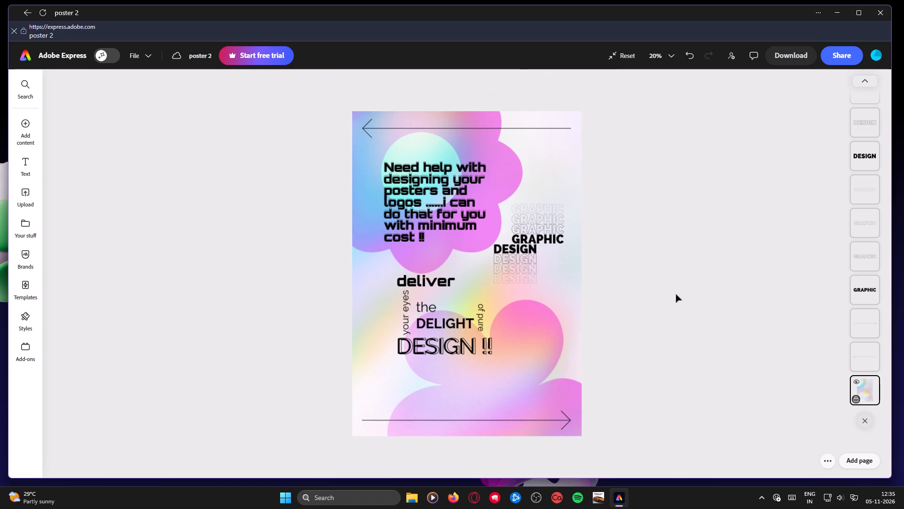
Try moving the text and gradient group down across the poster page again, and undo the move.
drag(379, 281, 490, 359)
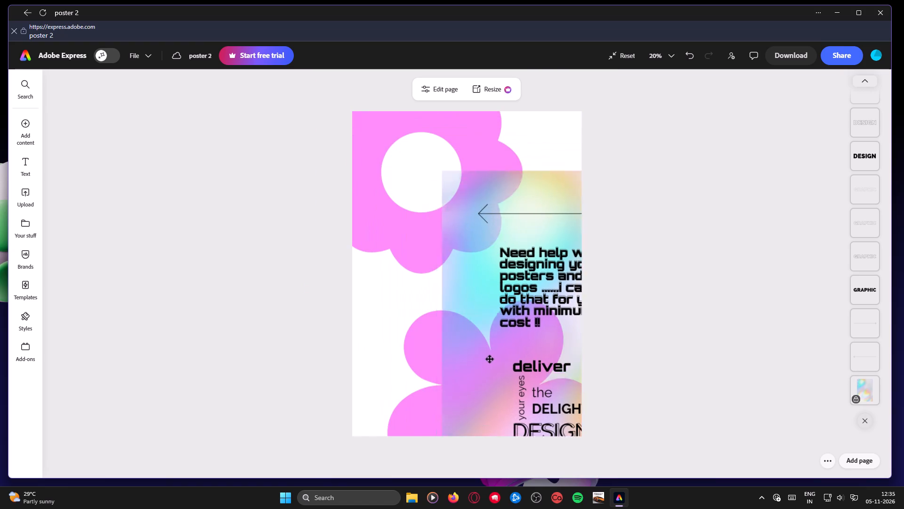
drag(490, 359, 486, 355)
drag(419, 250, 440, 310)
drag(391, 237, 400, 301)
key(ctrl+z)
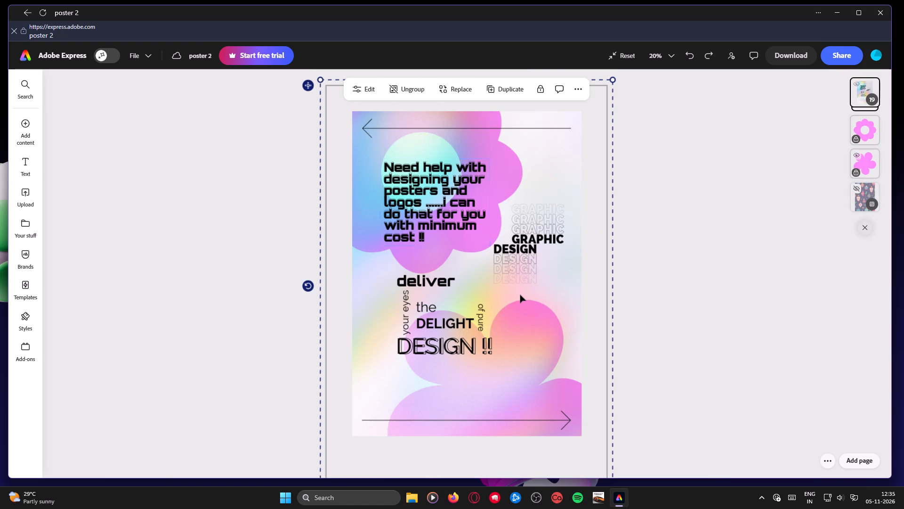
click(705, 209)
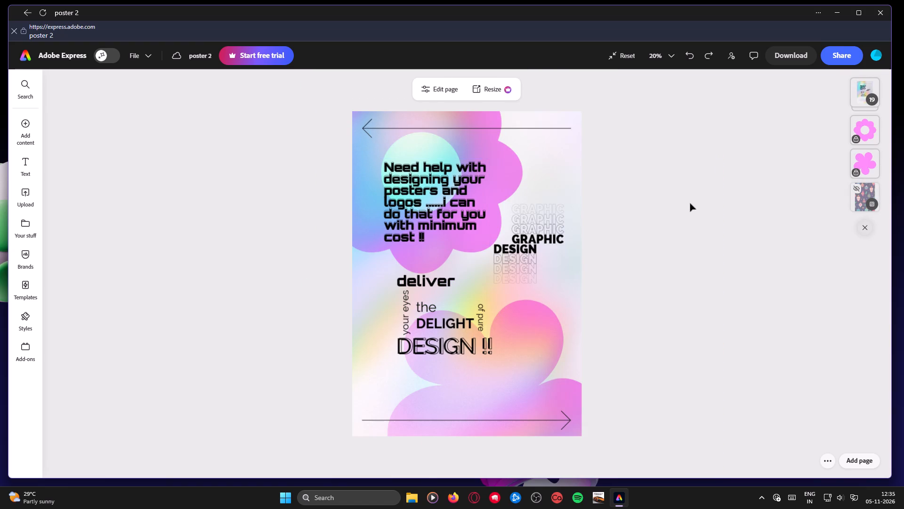
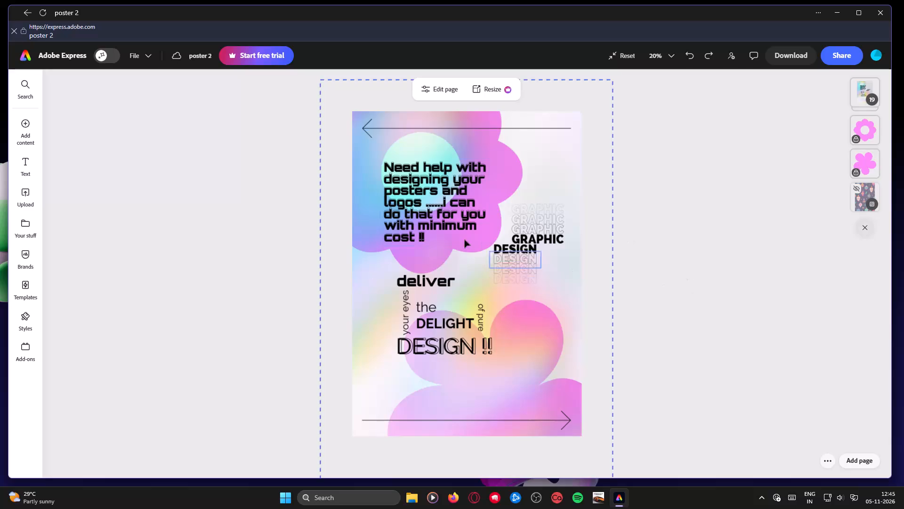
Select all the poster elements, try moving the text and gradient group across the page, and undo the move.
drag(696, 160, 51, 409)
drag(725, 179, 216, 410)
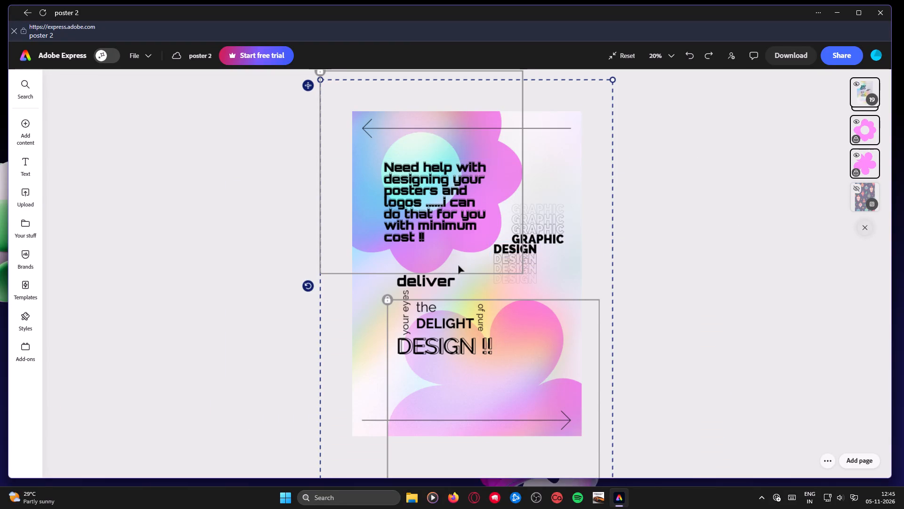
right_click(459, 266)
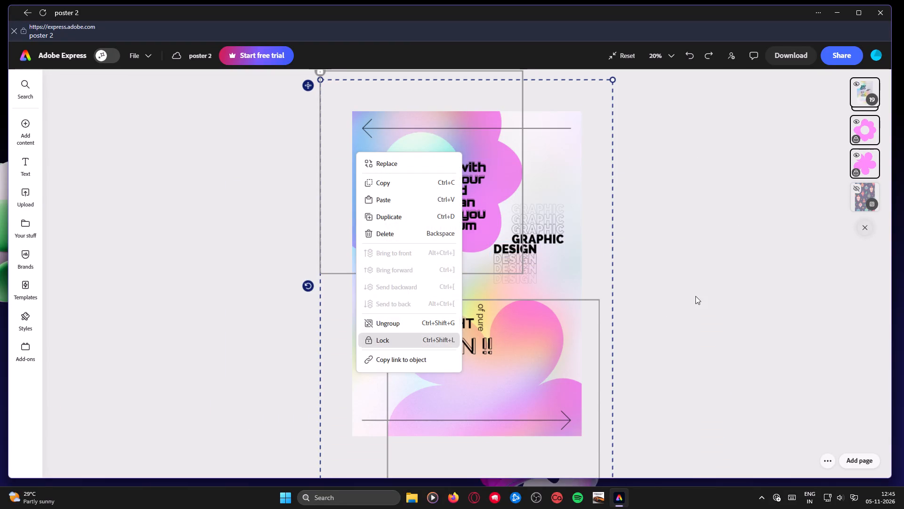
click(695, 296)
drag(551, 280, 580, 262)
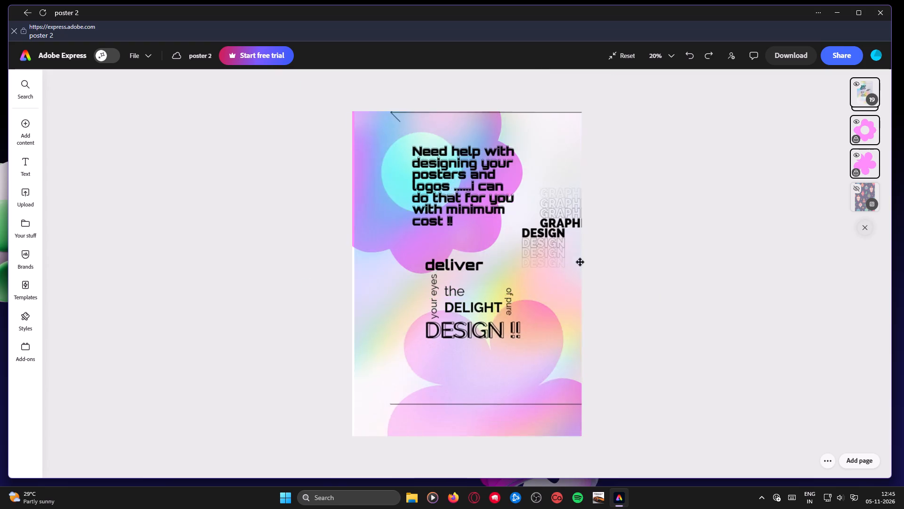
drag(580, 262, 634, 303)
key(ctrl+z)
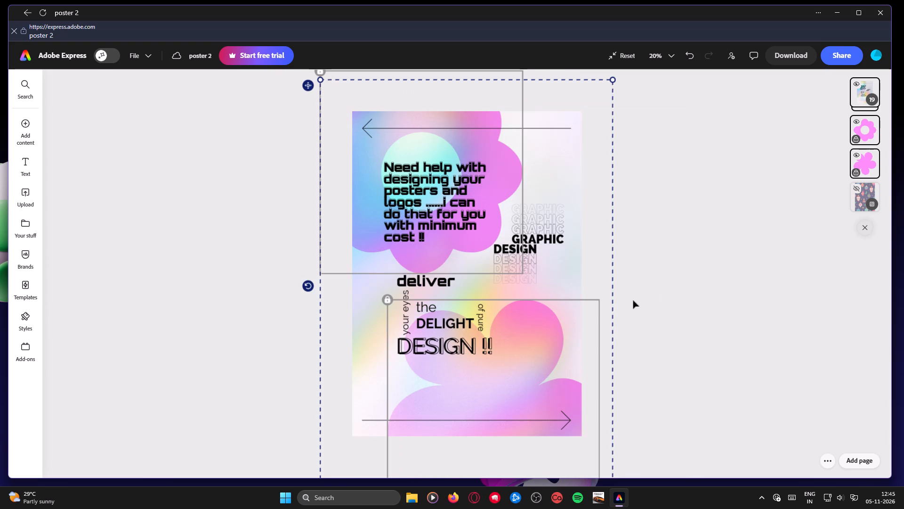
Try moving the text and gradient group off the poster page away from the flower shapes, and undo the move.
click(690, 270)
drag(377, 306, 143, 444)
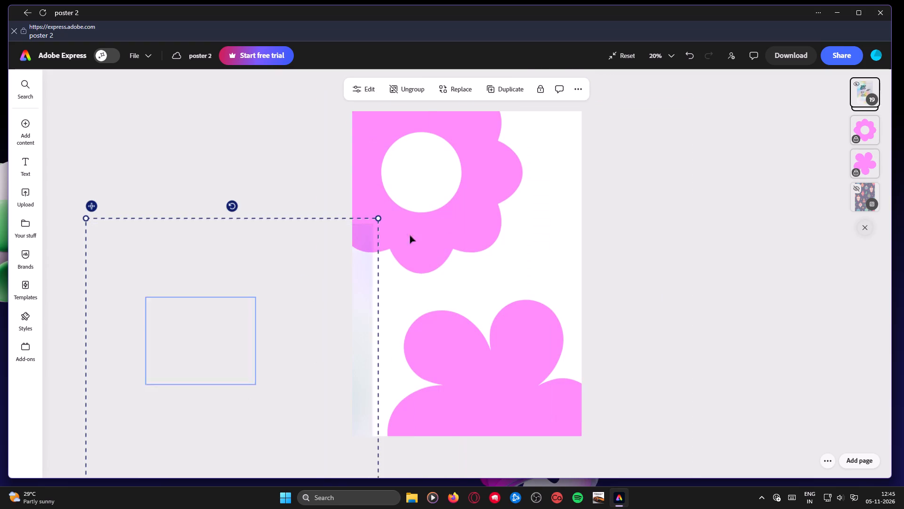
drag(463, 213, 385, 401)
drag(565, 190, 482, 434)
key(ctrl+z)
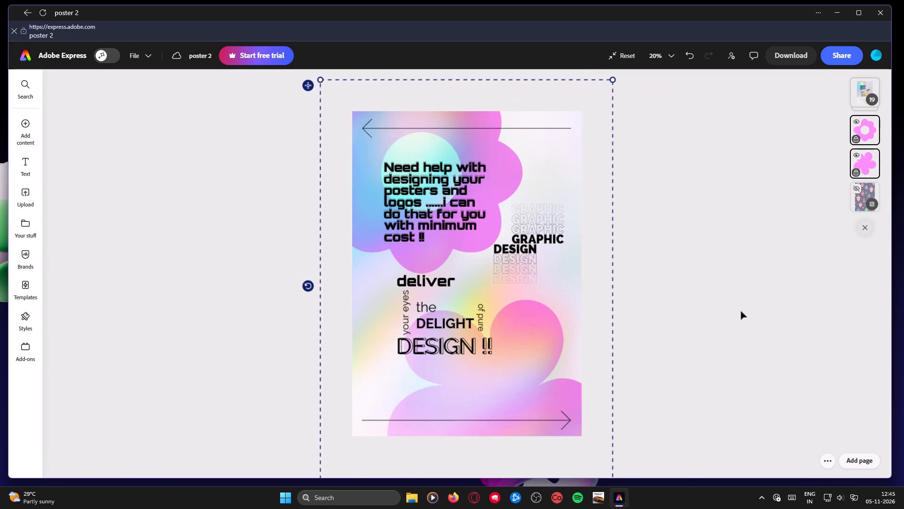
Select the whole text and gradient group instead of only the gradient image, and lock the group.
click(376, 302)
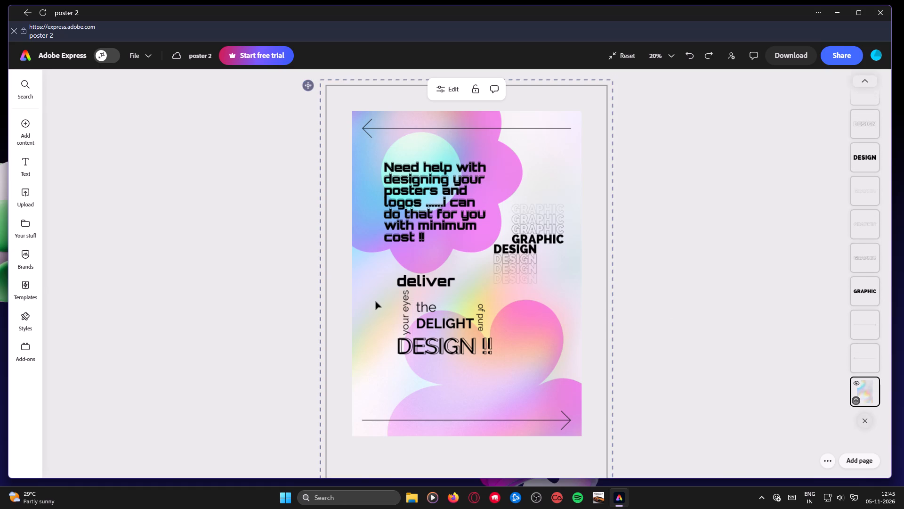
click(376, 302)
right_click(376, 302)
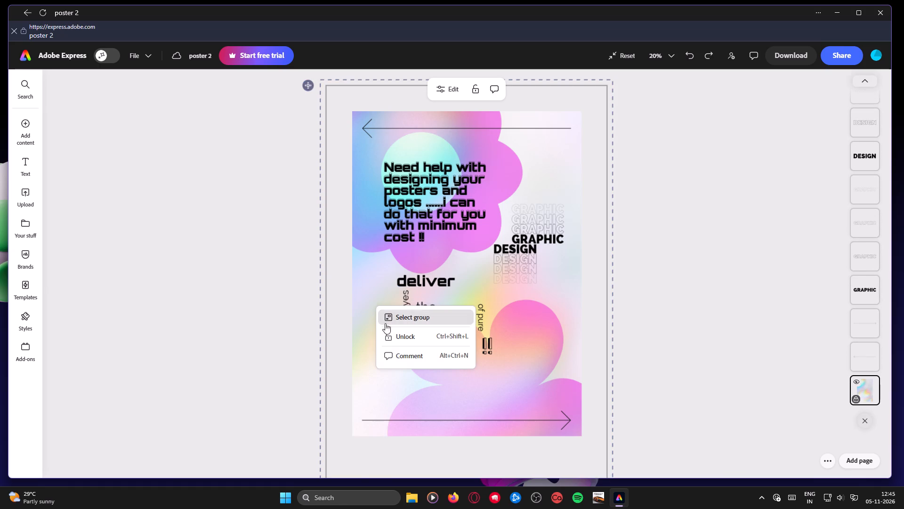
click(391, 318)
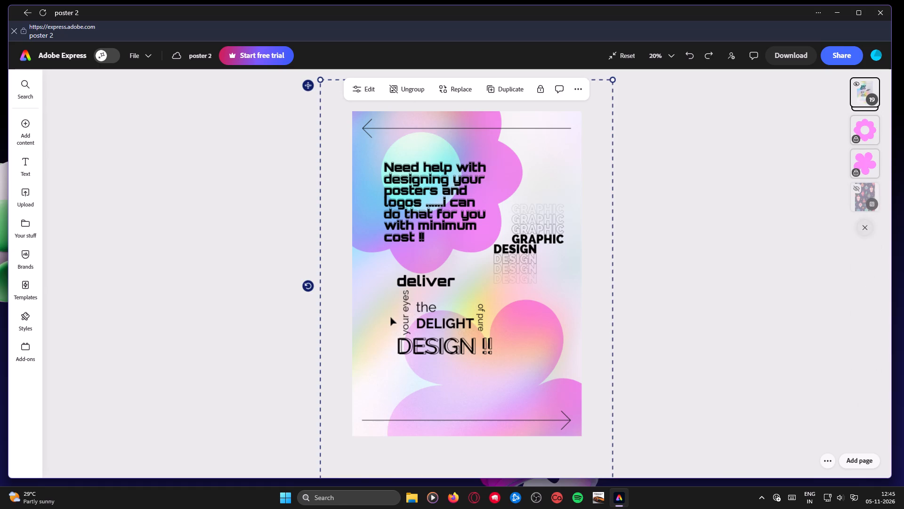
right_click(350, 297)
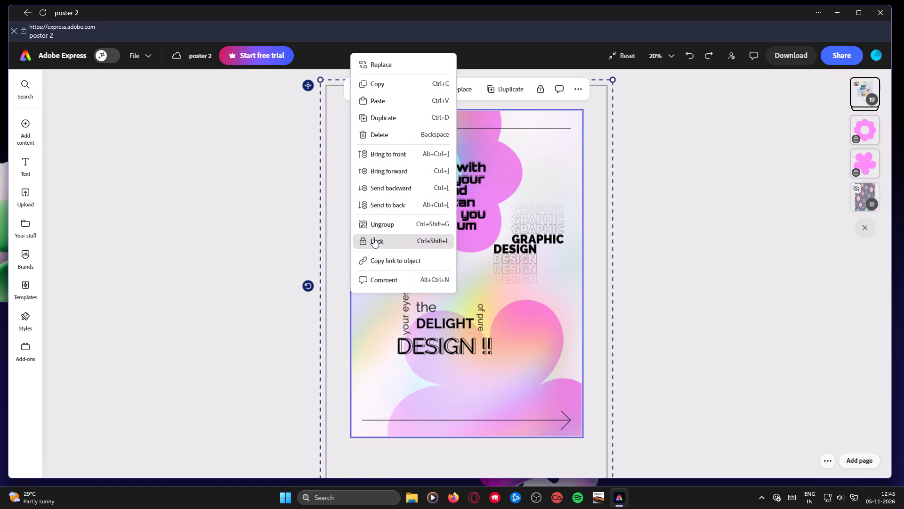
click(373, 238)
click(695, 267)
Test the locks by trying to move the text and gradient group and the pink flower shapes from several spots on the poster.
drag(420, 296, 336, 319)
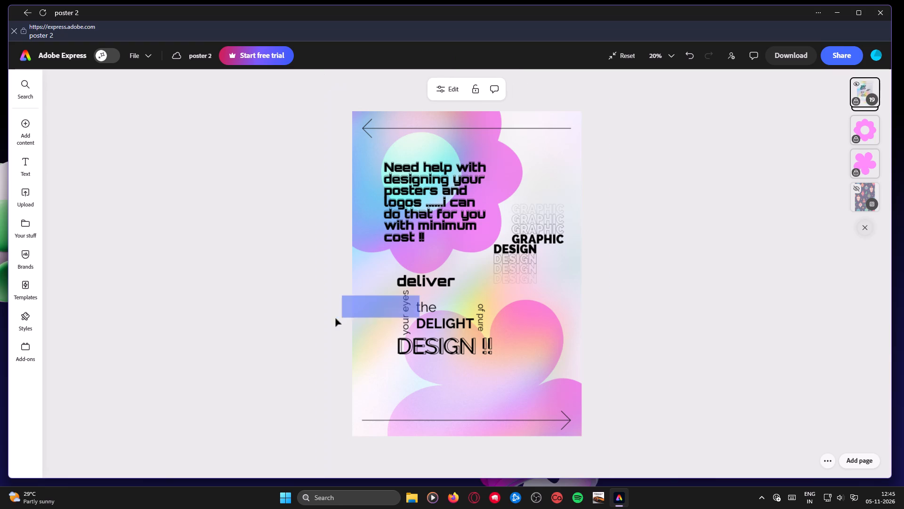
drag(336, 319, 334, 320)
drag(356, 287, 317, 345)
drag(402, 309, 346, 350)
drag(350, 338, 315, 362)
drag(366, 334, 344, 351)
drag(362, 336, 344, 347)
drag(356, 335, 335, 347)
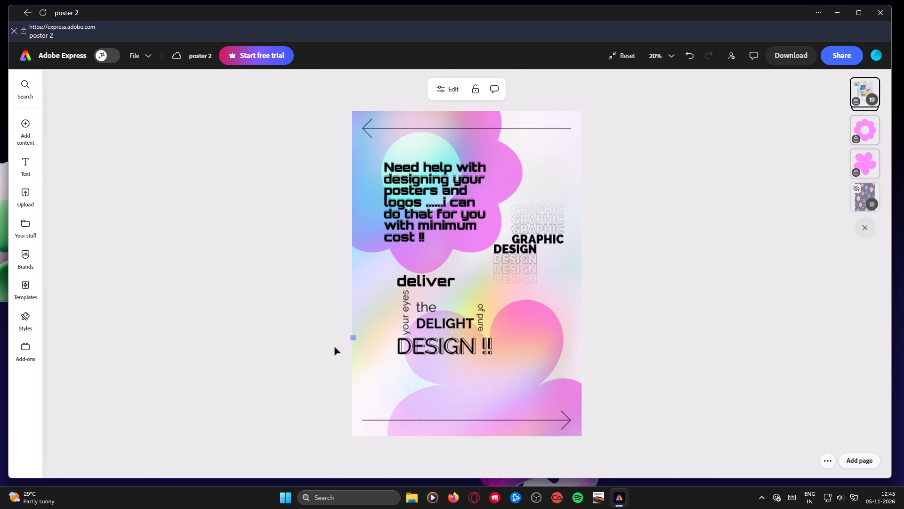
drag(335, 347, 335, 348)
drag(365, 323, 334, 337)
drag(336, 295, 344, 359)
drag(392, 312, 412, 327)
drag(329, 307, 503, 402)
drag(424, 321, 547, 364)
drag(371, 305, 509, 340)
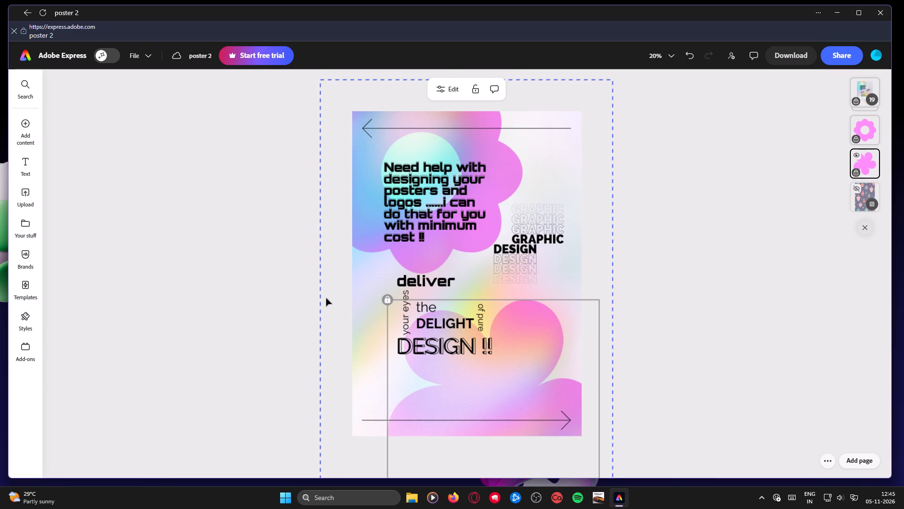
click(322, 267)
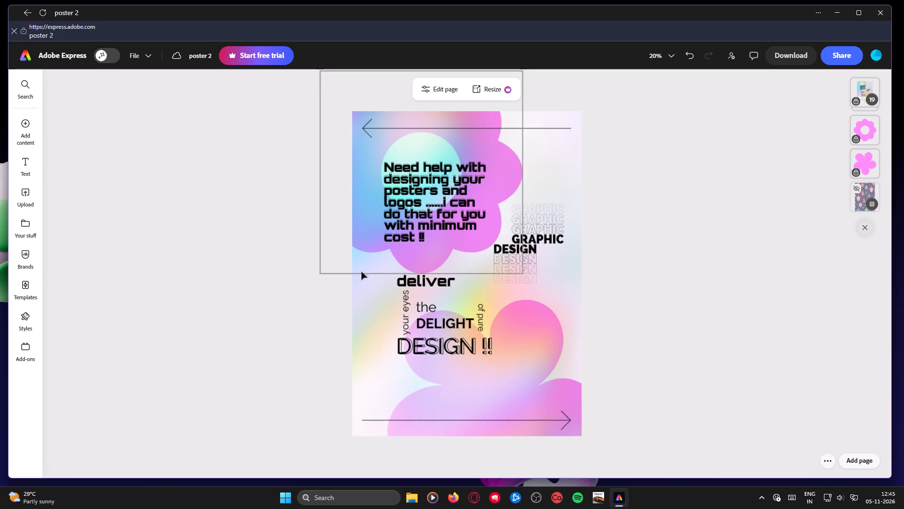
click(358, 299)
drag(354, 297, 243, 323)
click(367, 296)
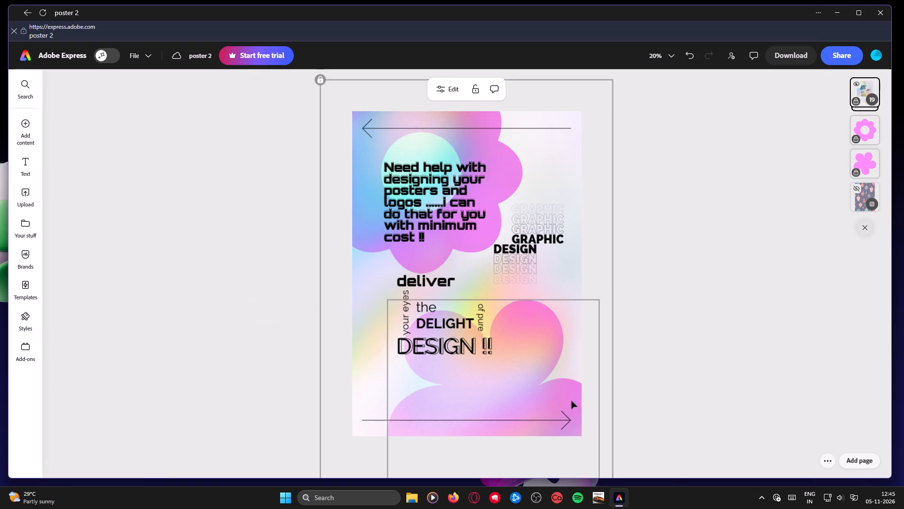
drag(480, 379, 357, 359)
drag(468, 218, 590, 344)
Show the hidden system tray icons.
click(764, 499)
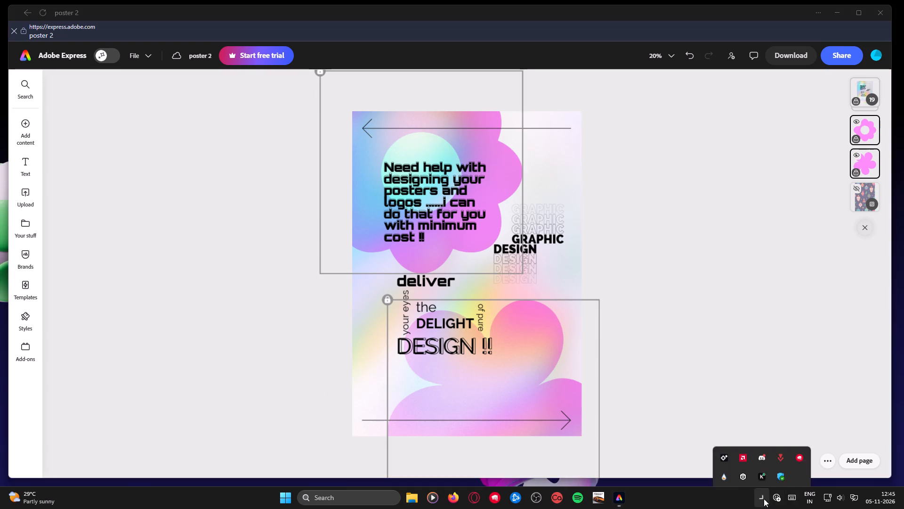
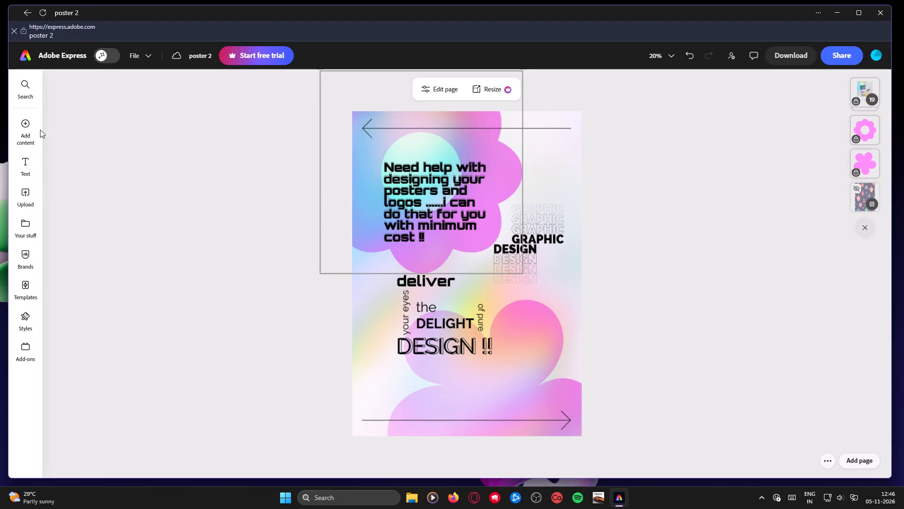
Browse the element categories and insert the two-parallel-bars shape from the shapes collection onto the poster.
click(21, 131)
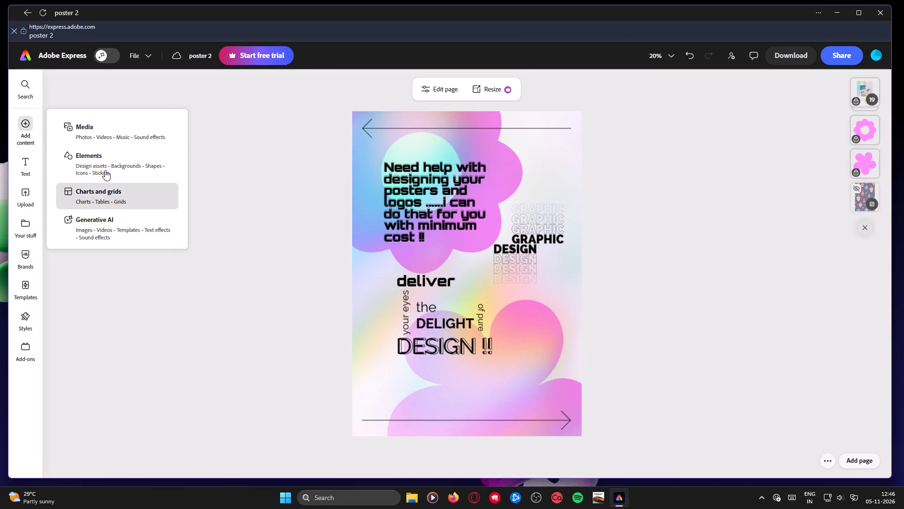
click(105, 170)
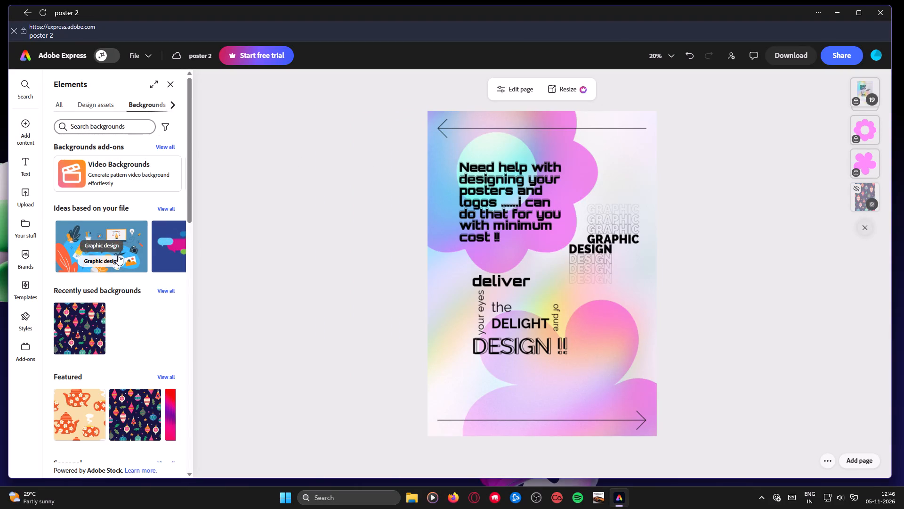
scroll(118, 273, down, 4)
scroll(199, 305, up, 16)
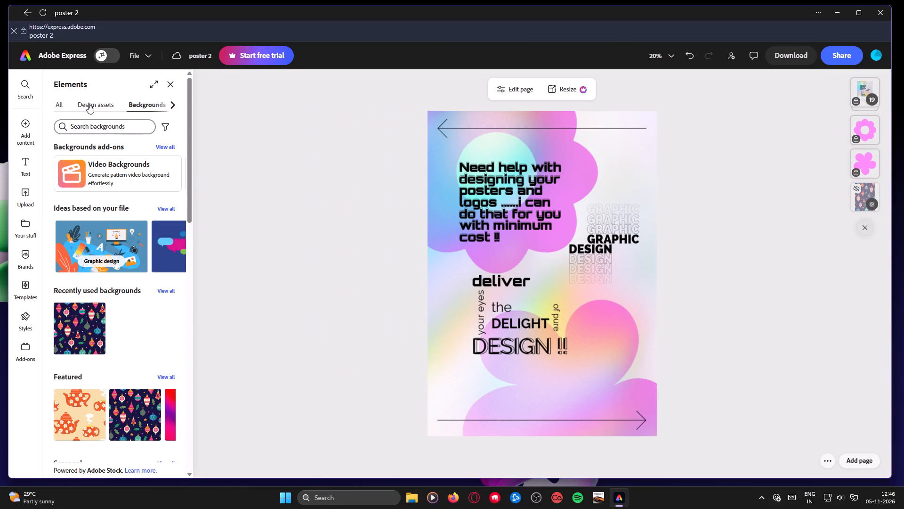
click(89, 103)
click(60, 105)
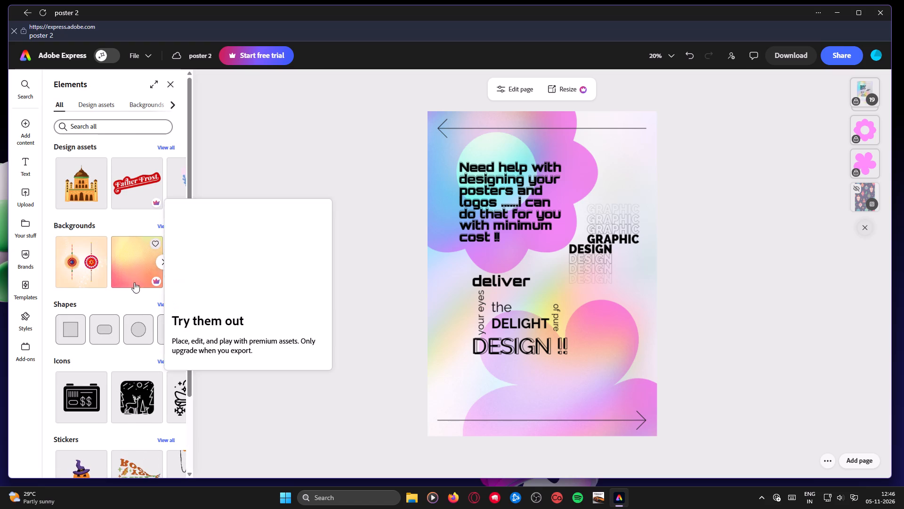
click(162, 312)
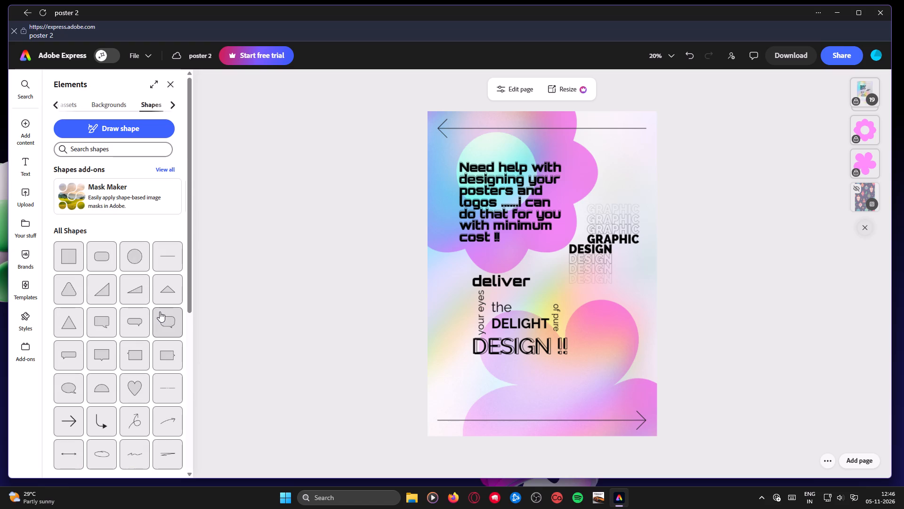
scroll(158, 314, down, 12)
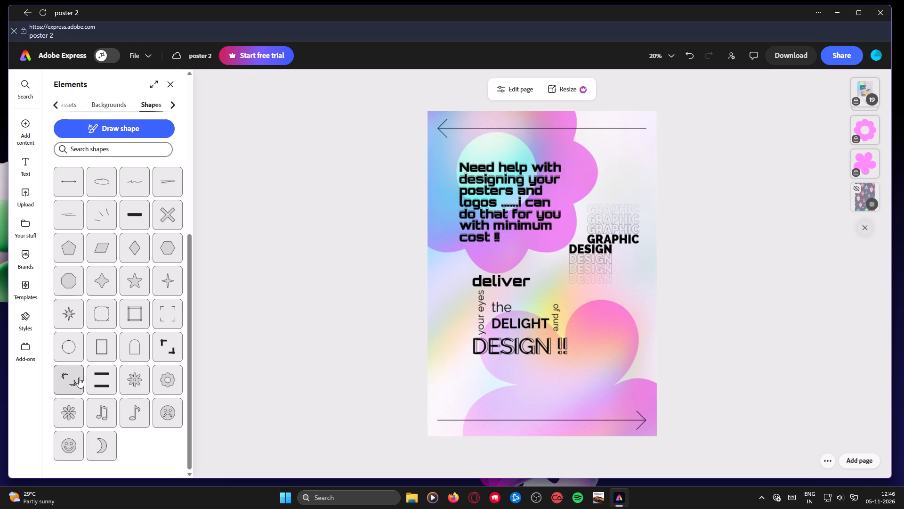
click(97, 378)
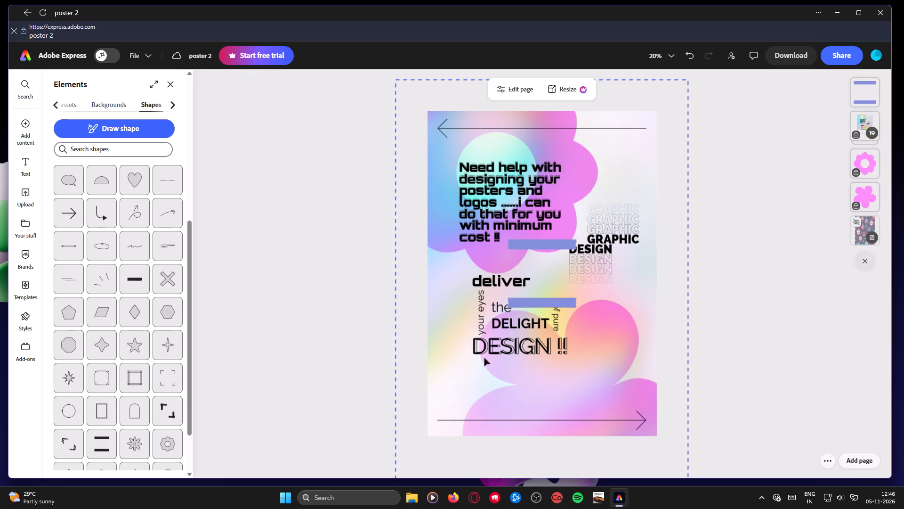
Fill the two-bar shape with solid black.
click(554, 301)
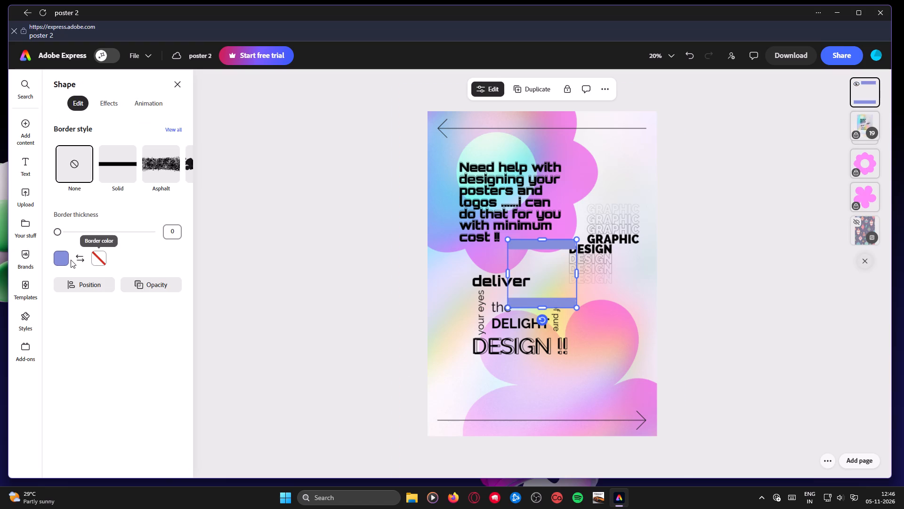
click(64, 260)
click(111, 232)
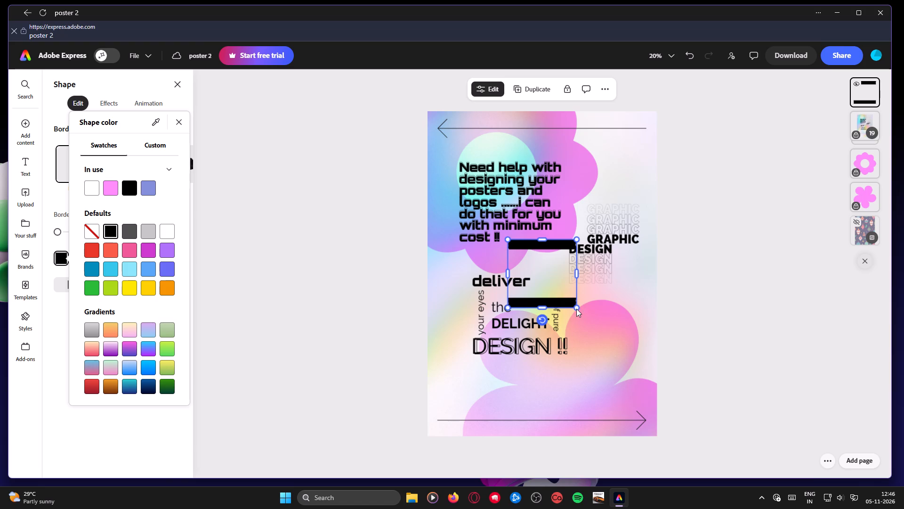
Enlarge and position the two-bar shape so its bars sit above and below the "Need help with designing" text.
drag(577, 308, 613, 337)
drag(576, 306, 686, 434)
drag(602, 258, 503, 145)
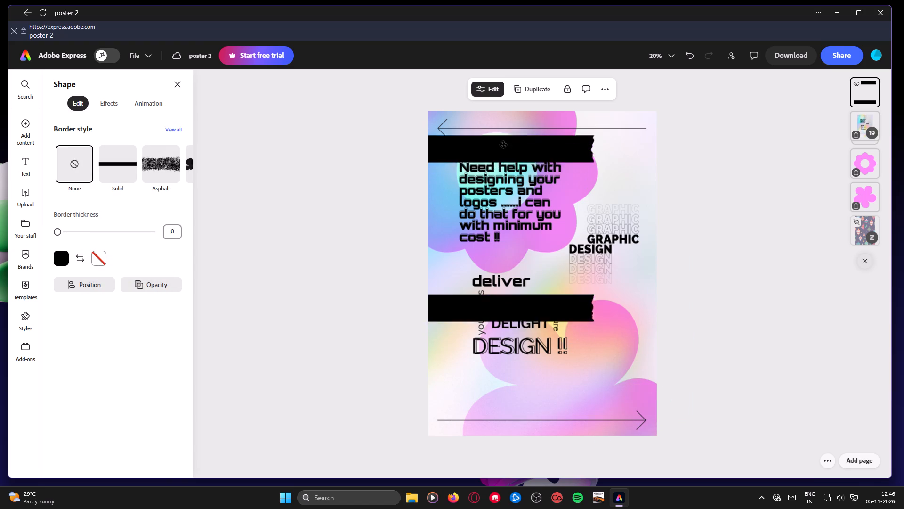
drag(503, 145, 528, 138)
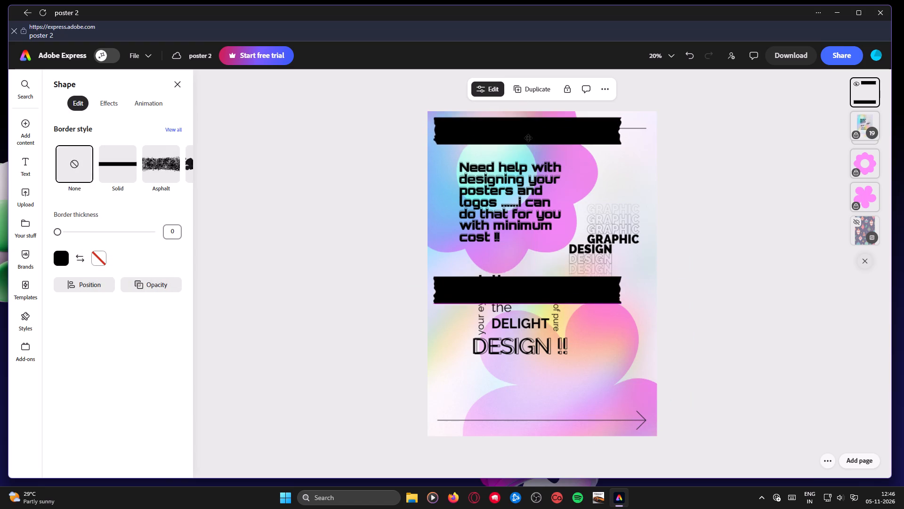
drag(528, 138, 526, 137)
drag(622, 309, 570, 261)
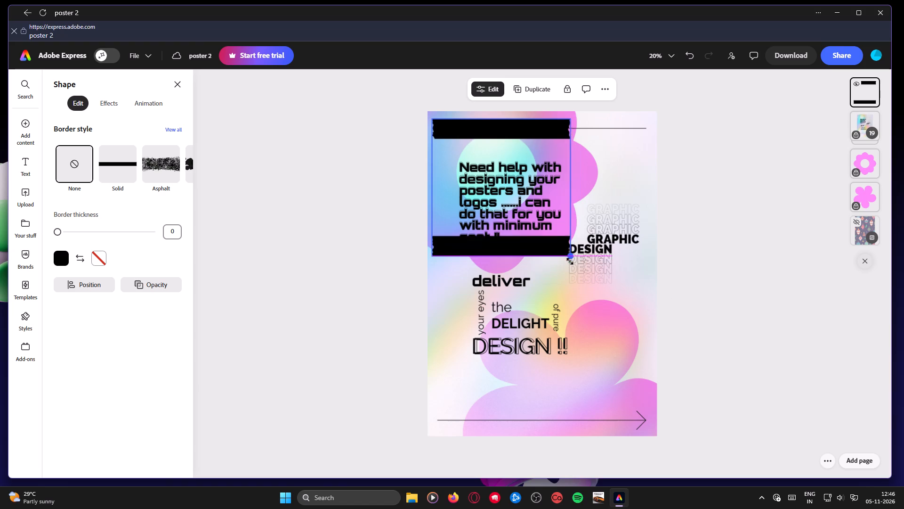
drag(570, 261, 557, 247)
drag(518, 194, 533, 213)
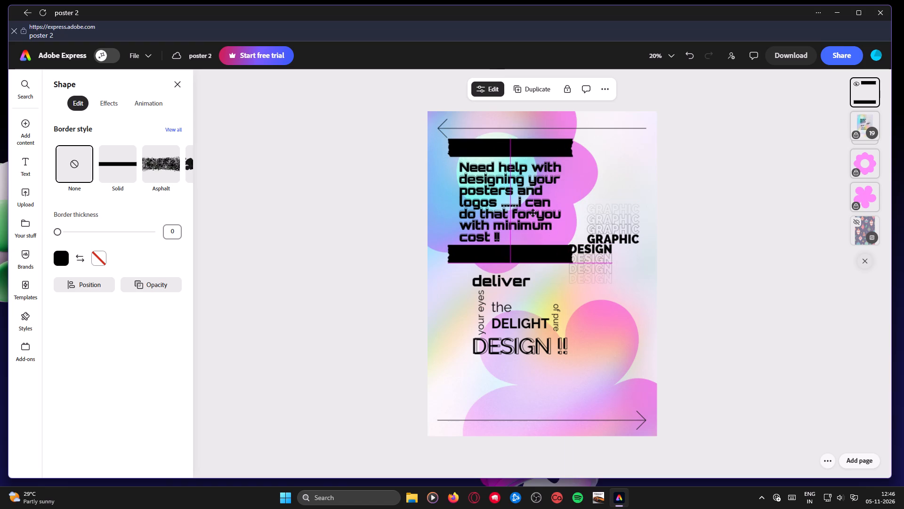
drag(533, 213, 529, 213)
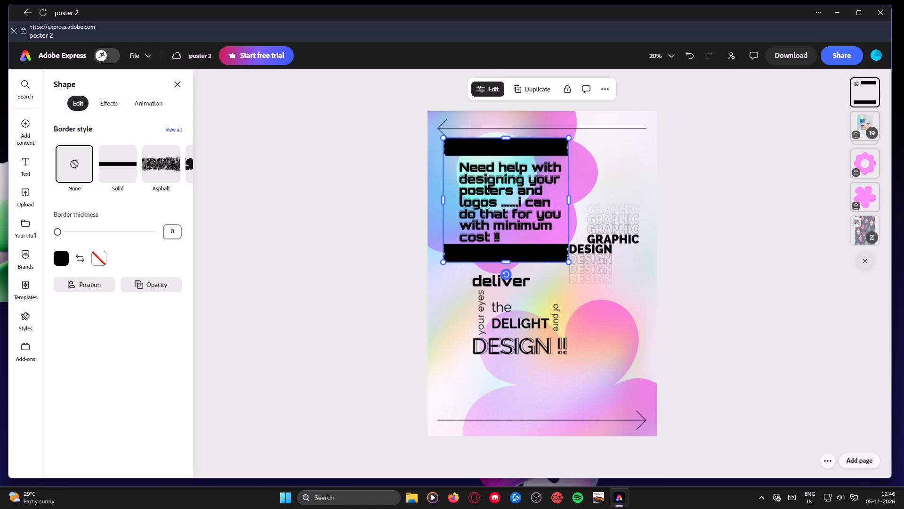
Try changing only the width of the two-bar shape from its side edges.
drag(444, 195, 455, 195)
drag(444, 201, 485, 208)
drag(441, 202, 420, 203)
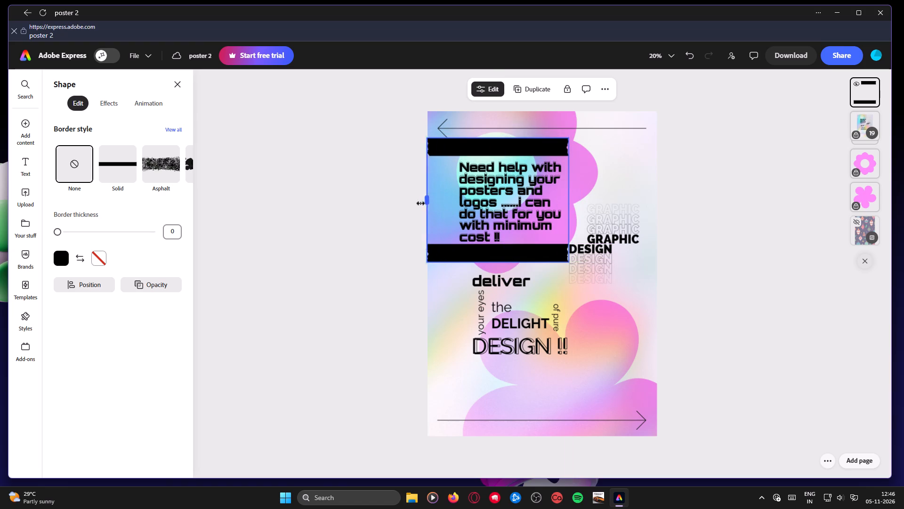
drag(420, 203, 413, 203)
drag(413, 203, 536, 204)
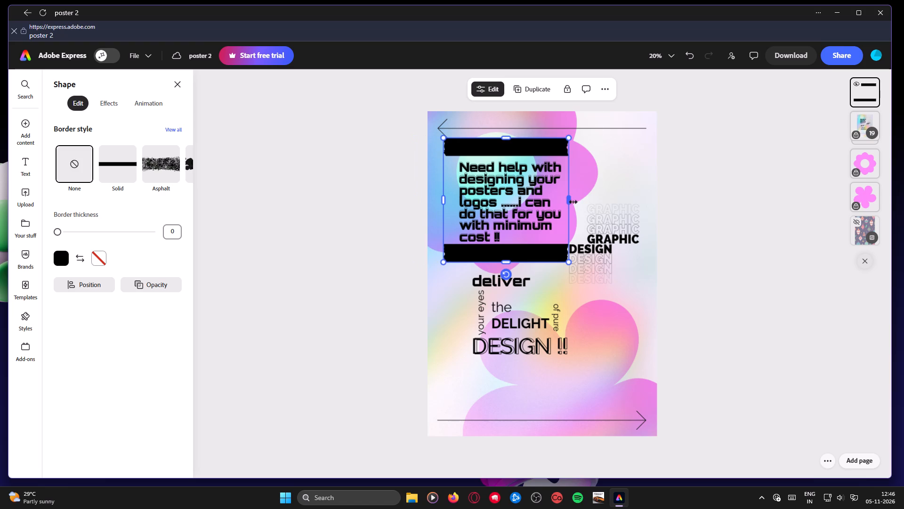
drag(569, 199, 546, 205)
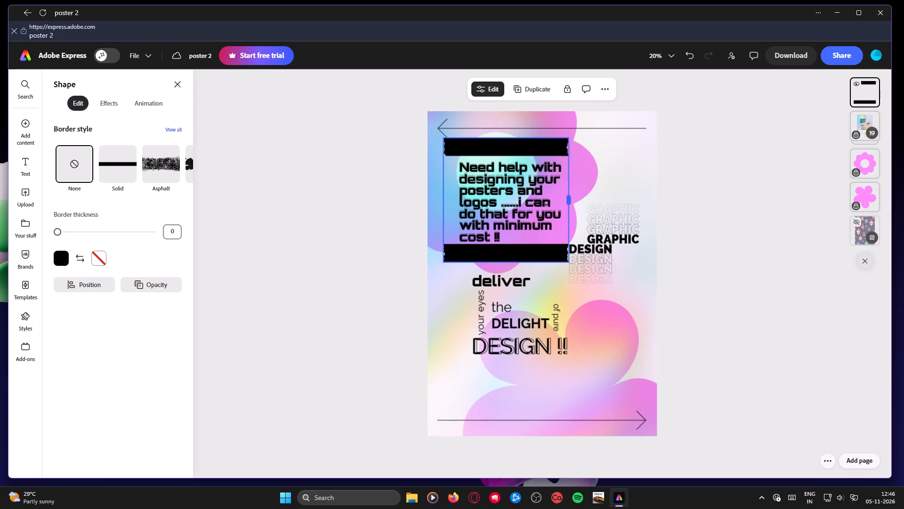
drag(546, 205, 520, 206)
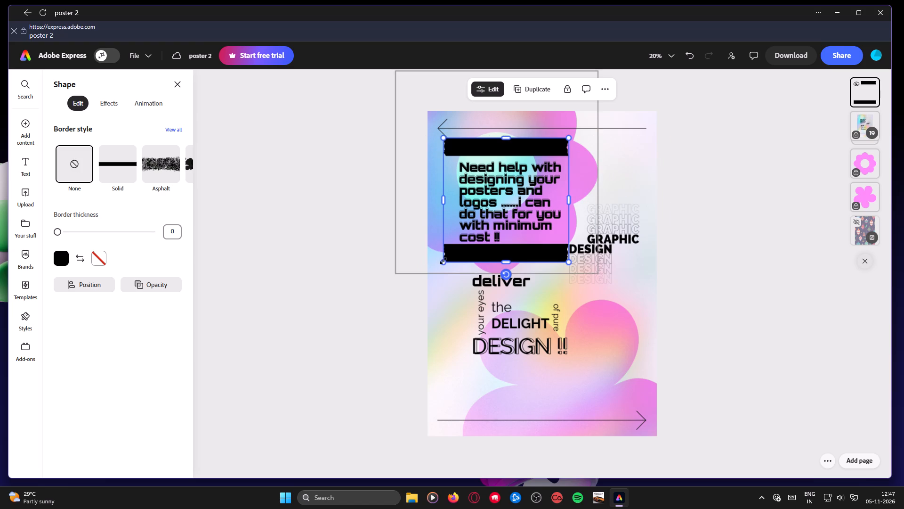
Scale the two-bar shape down slightly so it frames the "Need help with designing" text more closely.
click(443, 261)
click(493, 223)
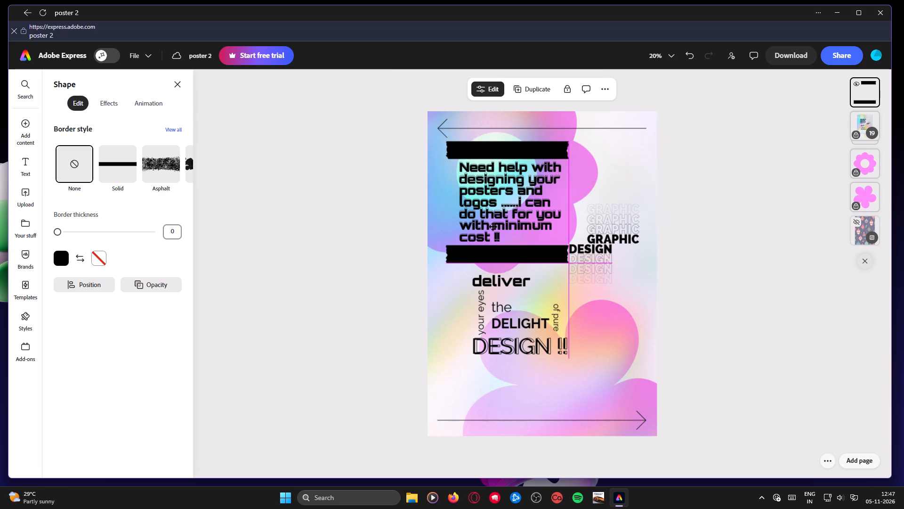
click(743, 238)
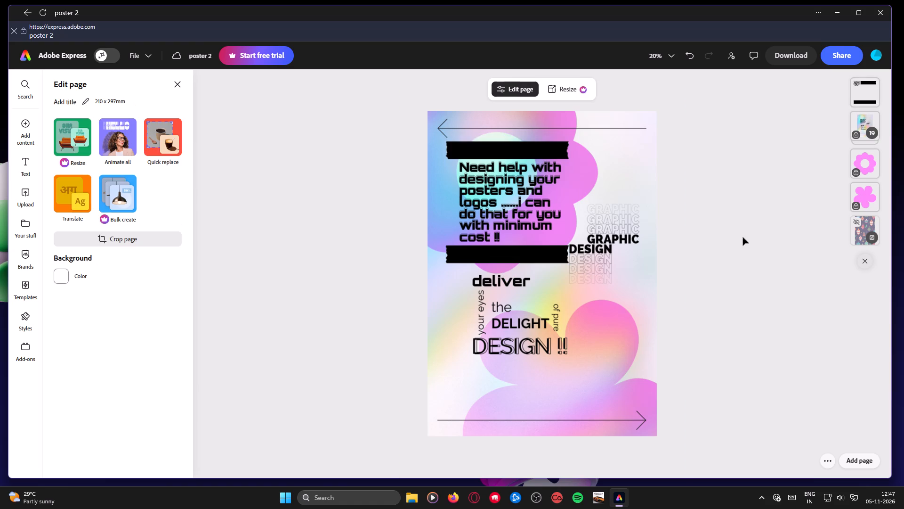
click(521, 251)
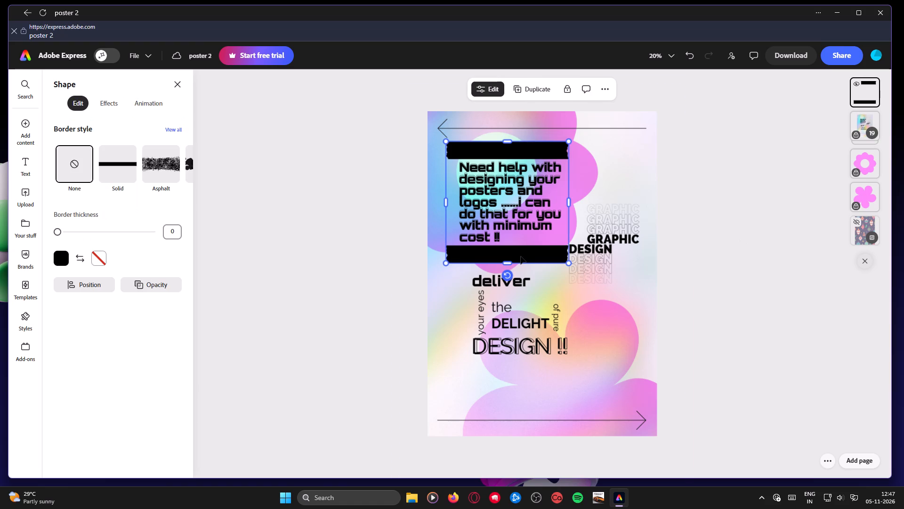
drag(449, 263, 453, 259)
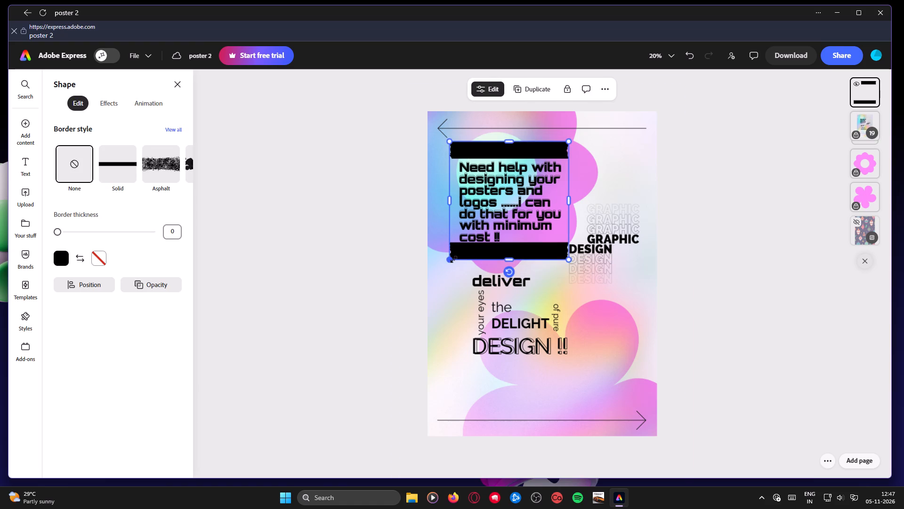
click(489, 228)
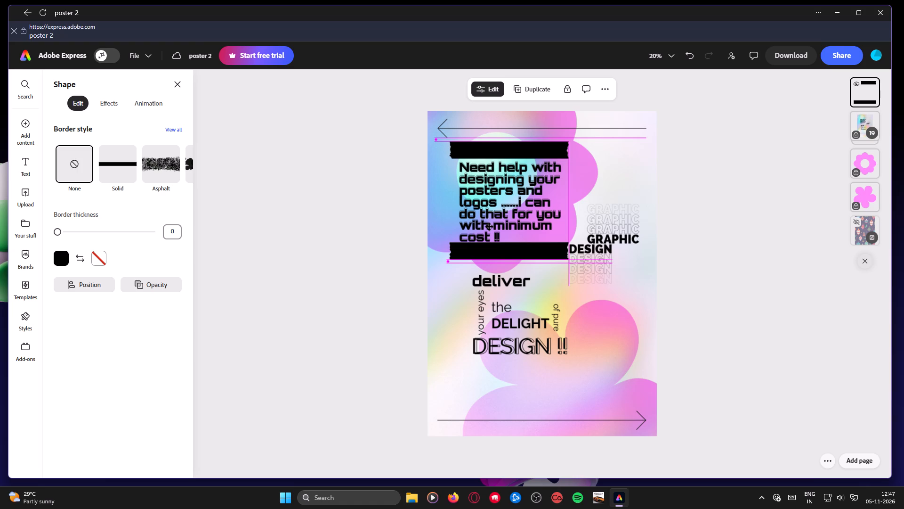
click(775, 220)
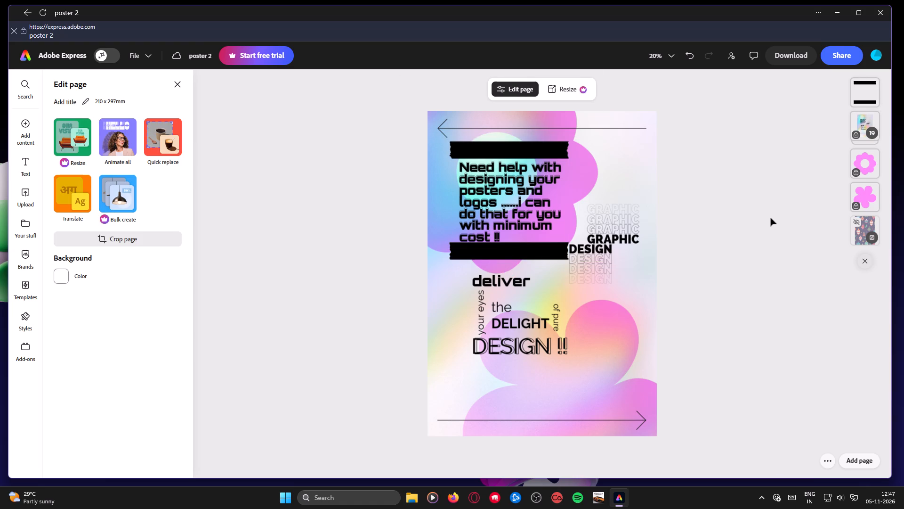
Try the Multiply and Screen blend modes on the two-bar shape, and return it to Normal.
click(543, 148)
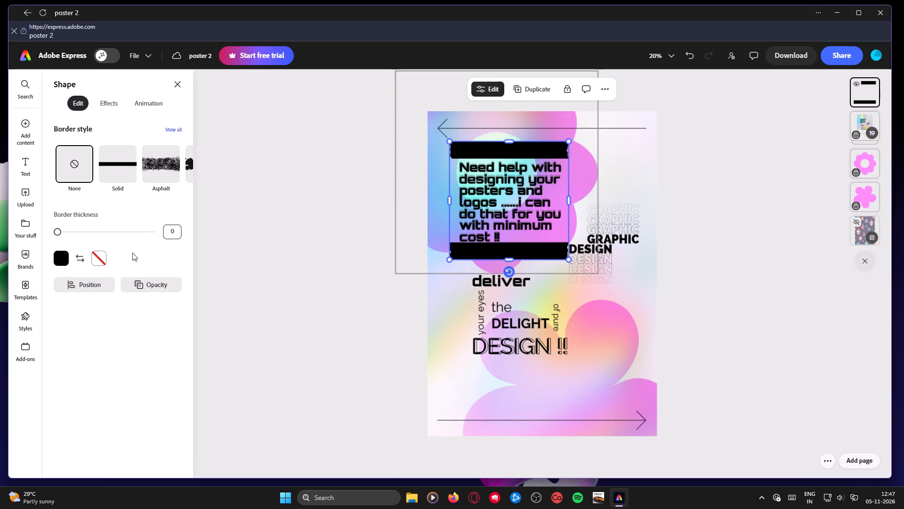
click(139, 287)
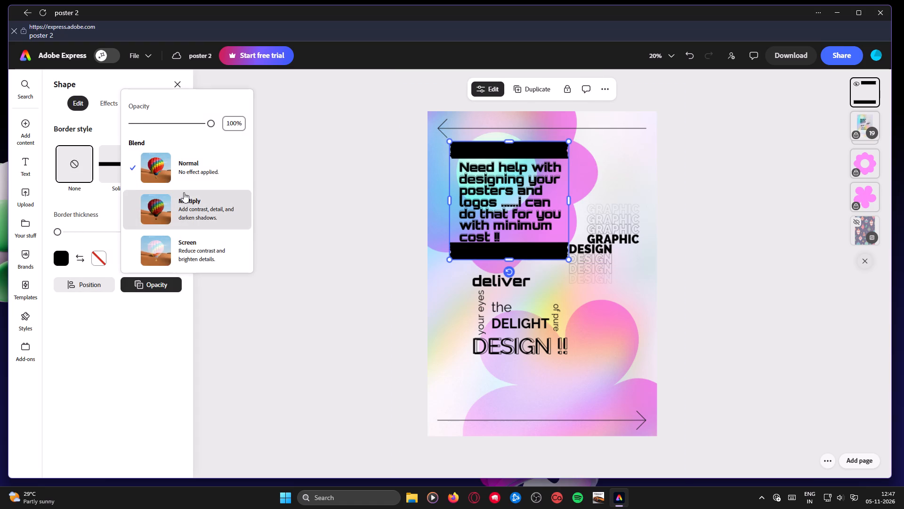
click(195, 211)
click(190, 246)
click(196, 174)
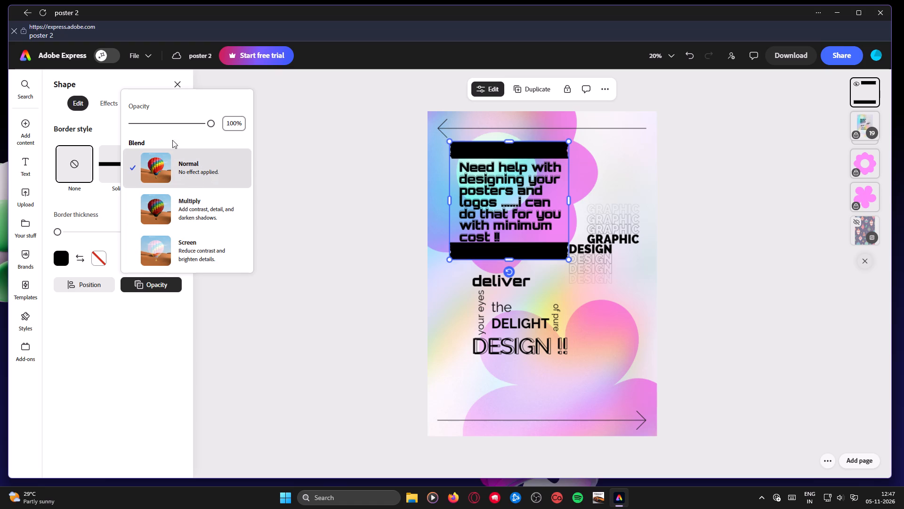
Lower the two-bar shape's opacity to roughly half, making the black bars semi-transparent.
click(162, 124)
drag(166, 123, 182, 123)
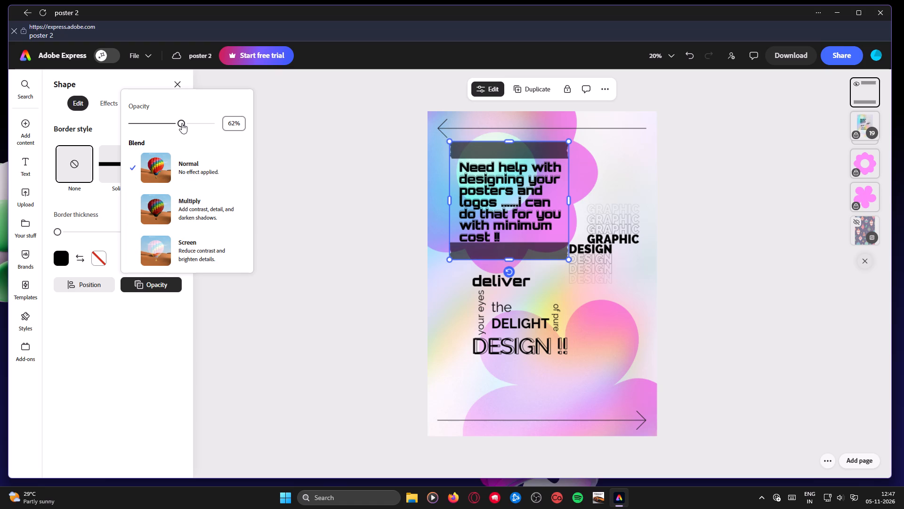
drag(182, 123, 174, 126)
drag(174, 126, 172, 127)
click(309, 196)
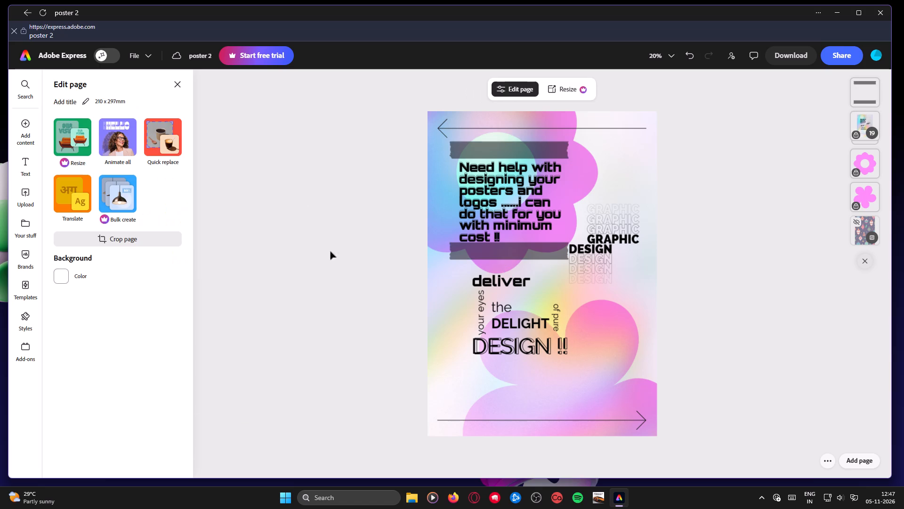
click(715, 290)
Duplicate the semi-transparent two-bar shape and place the copy around the "deliver your eyes the DELIGHT of pure DESIGN !!" text.
click(565, 256)
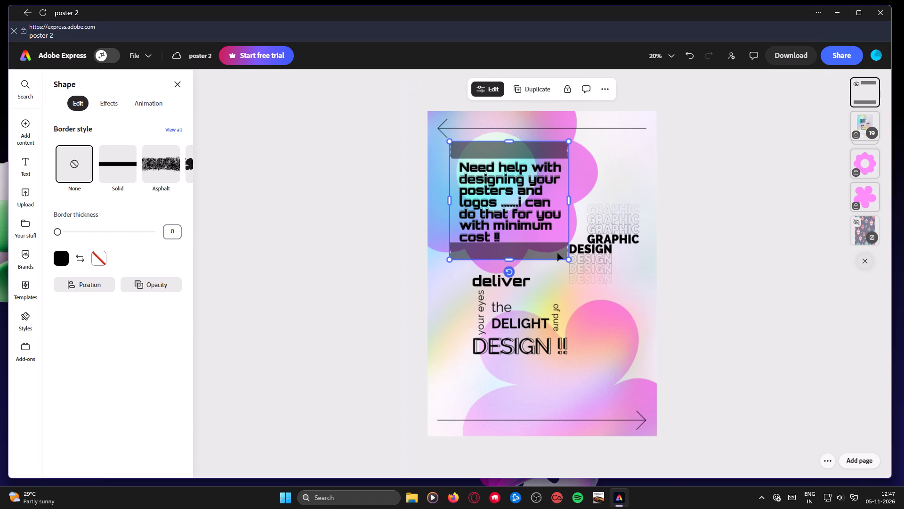
alt+click(551, 254)
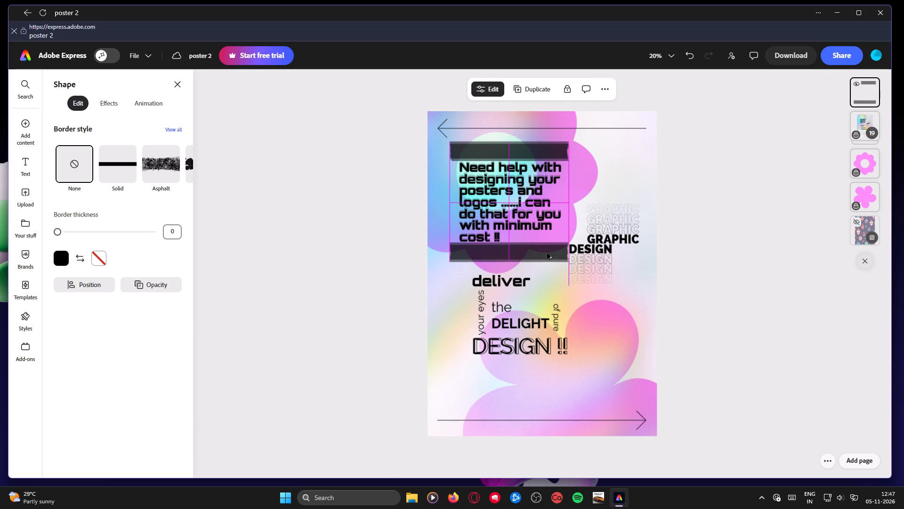
drag(551, 257, 551, 282)
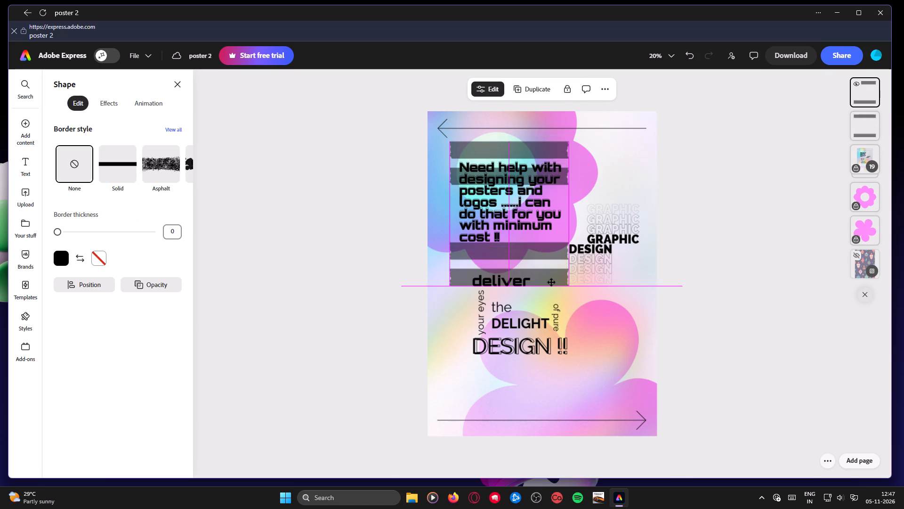
drag(551, 282, 551, 355)
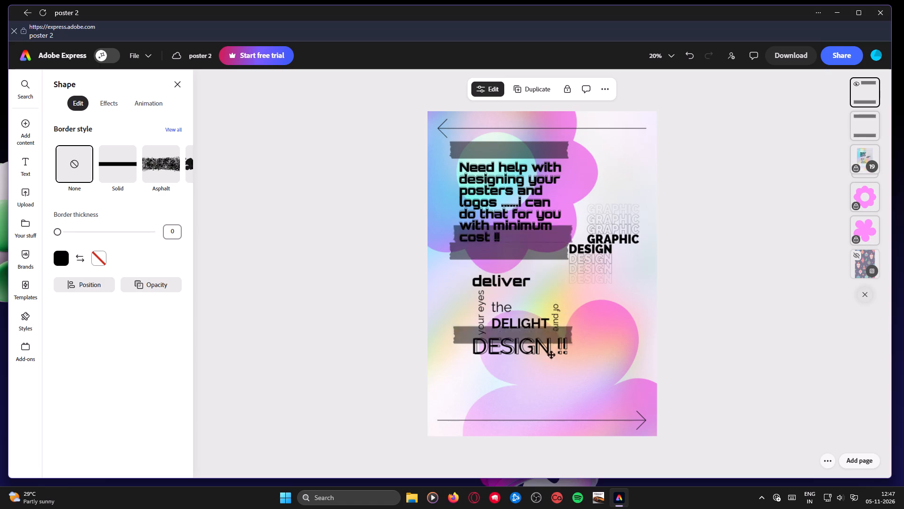
drag(551, 355, 551, 377)
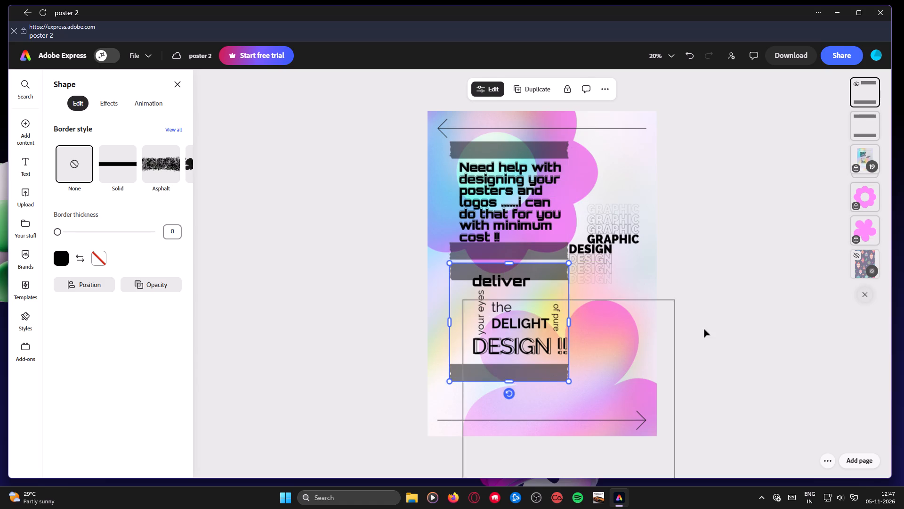
click(704, 329)
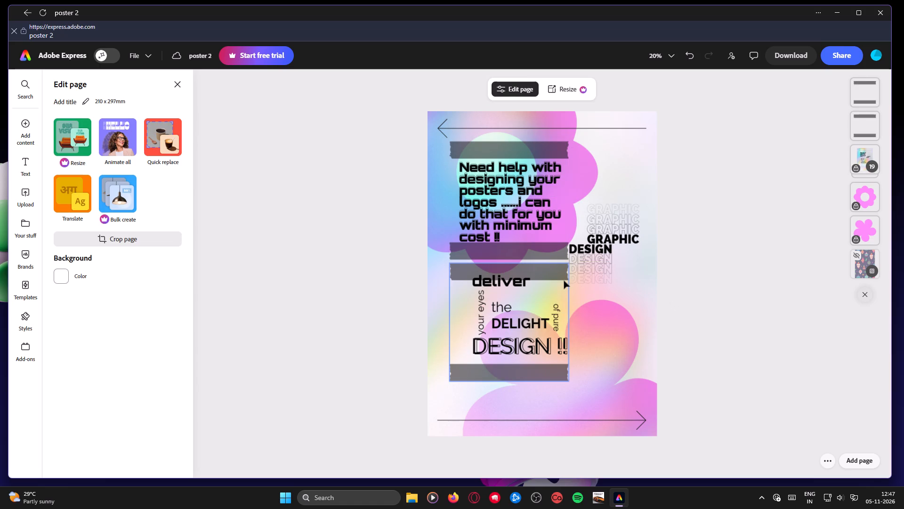
Unlock the text group and the gradient background image inside it.
click(735, 273)
click(654, 282)
right_click(654, 282)
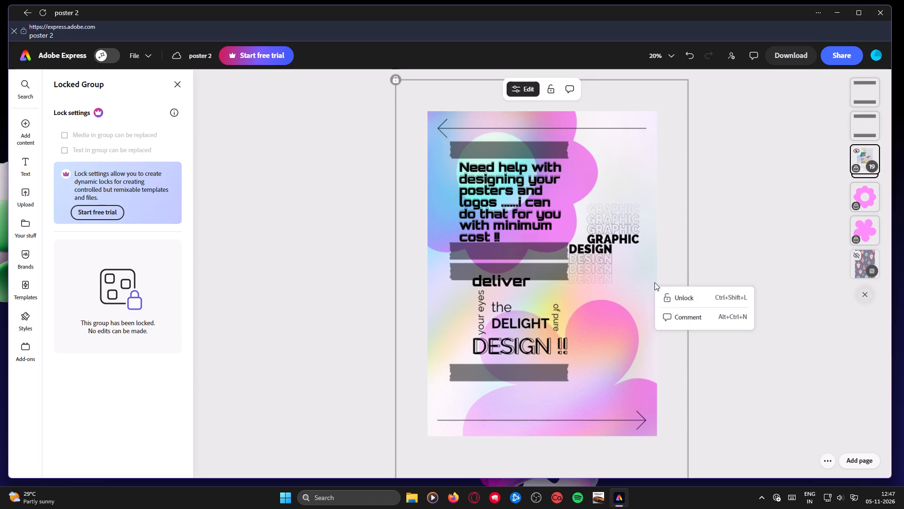
click(676, 296)
click(641, 296)
right_click(641, 296)
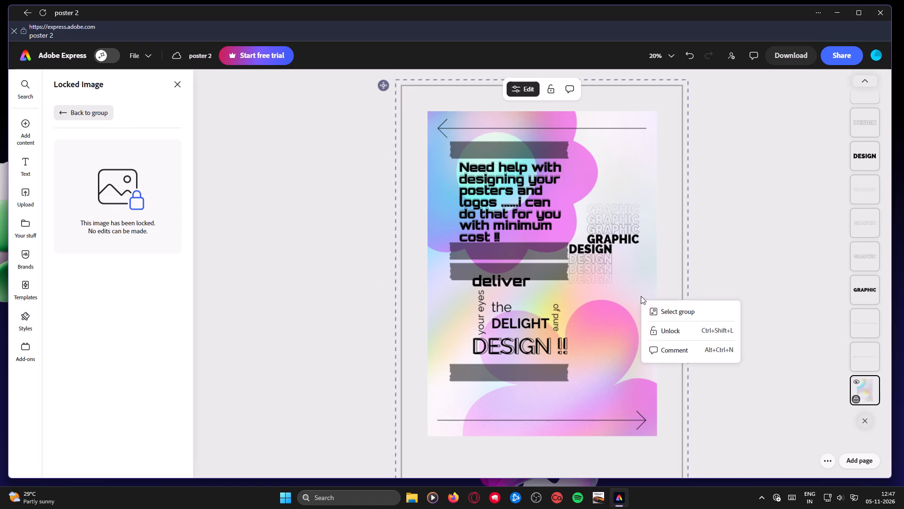
click(655, 330)
click(734, 285)
Move the copied two-bar shape off the "deliver" text block to the poster's lower right, partly past its edge.
click(613, 259)
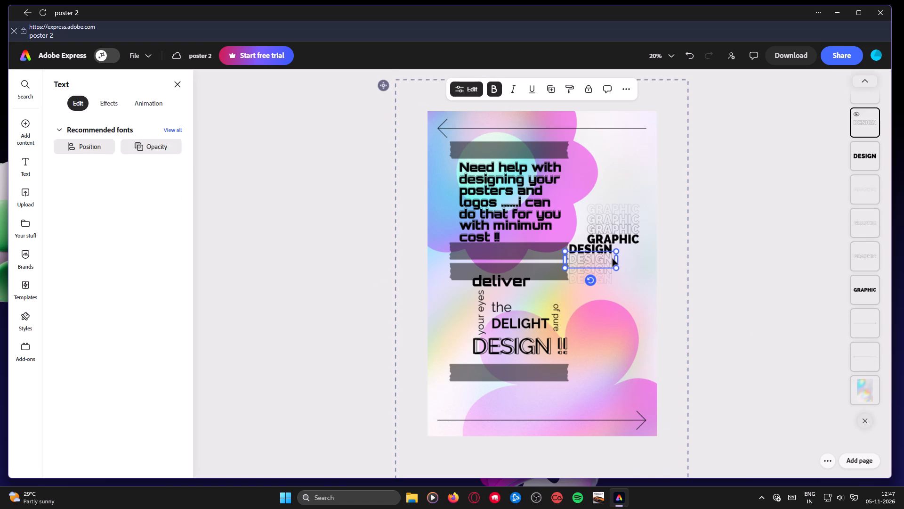
click(743, 254)
click(510, 323)
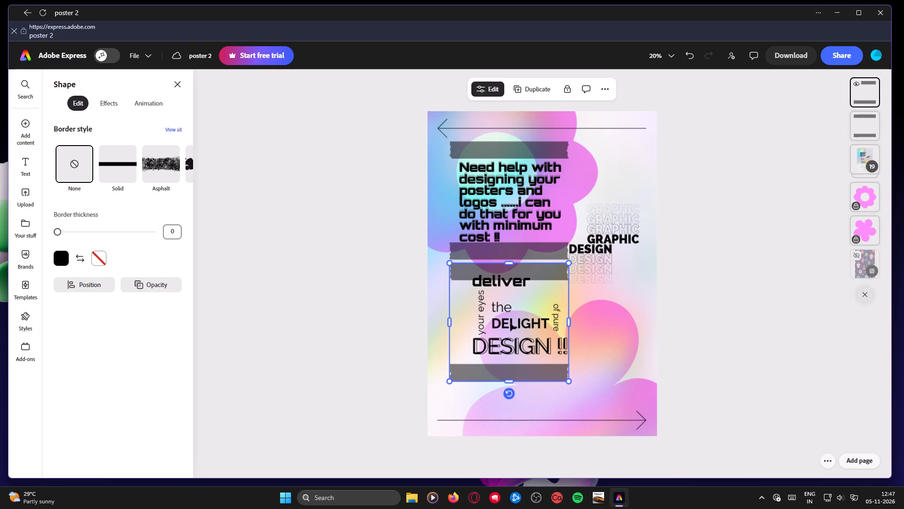
click(510, 326)
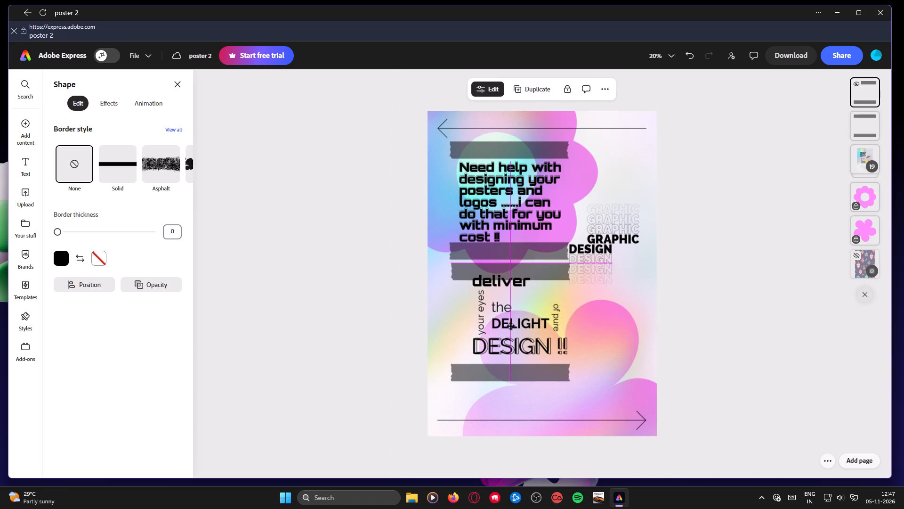
click(791, 298)
double_click(507, 334)
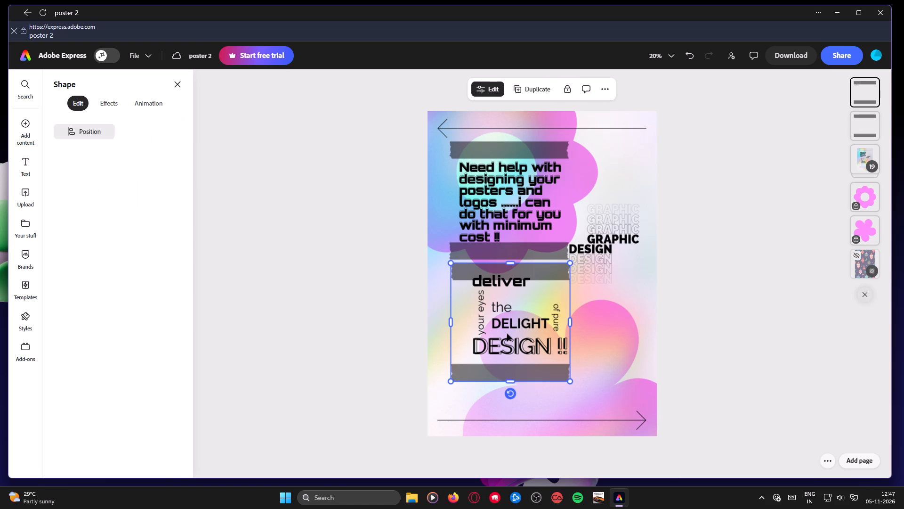
click(573, 342)
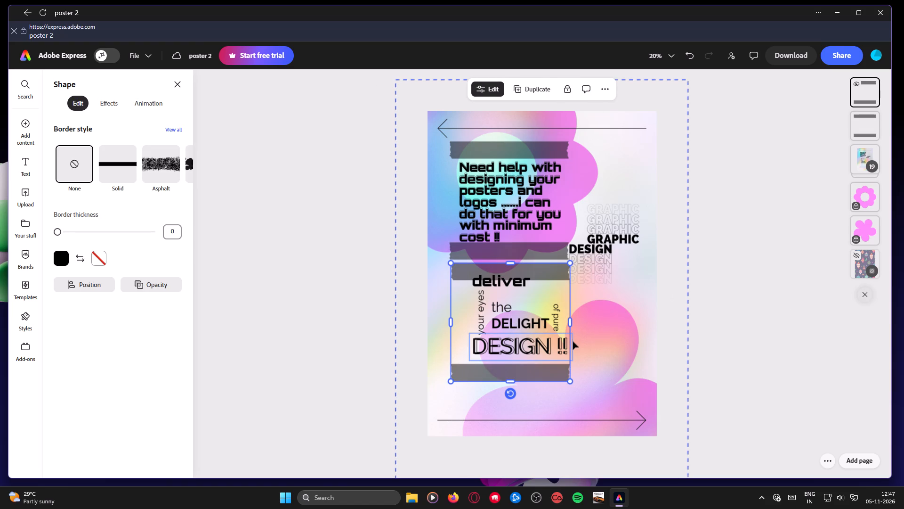
click(751, 303)
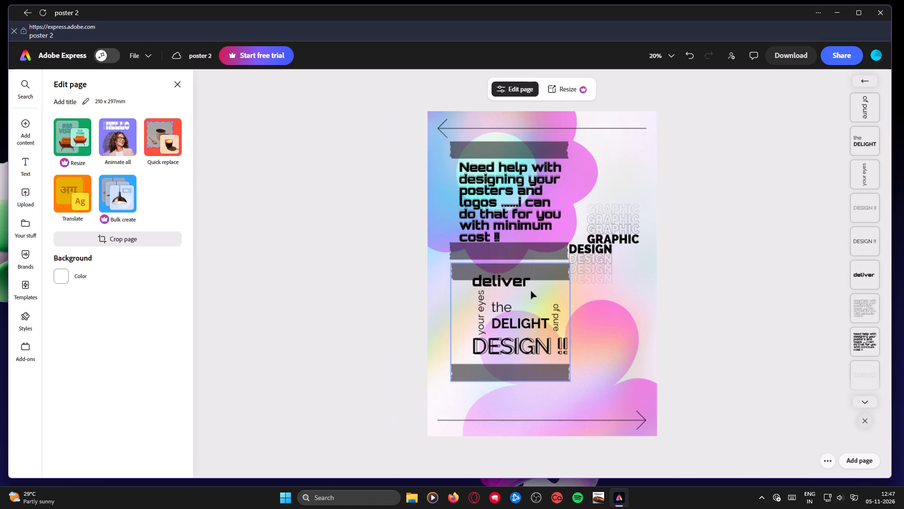
click(531, 287)
drag(537, 301, 669, 333)
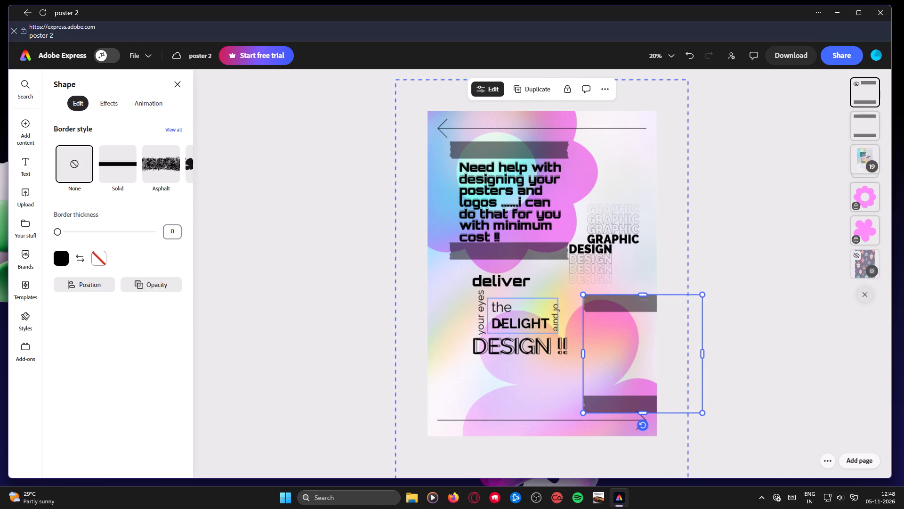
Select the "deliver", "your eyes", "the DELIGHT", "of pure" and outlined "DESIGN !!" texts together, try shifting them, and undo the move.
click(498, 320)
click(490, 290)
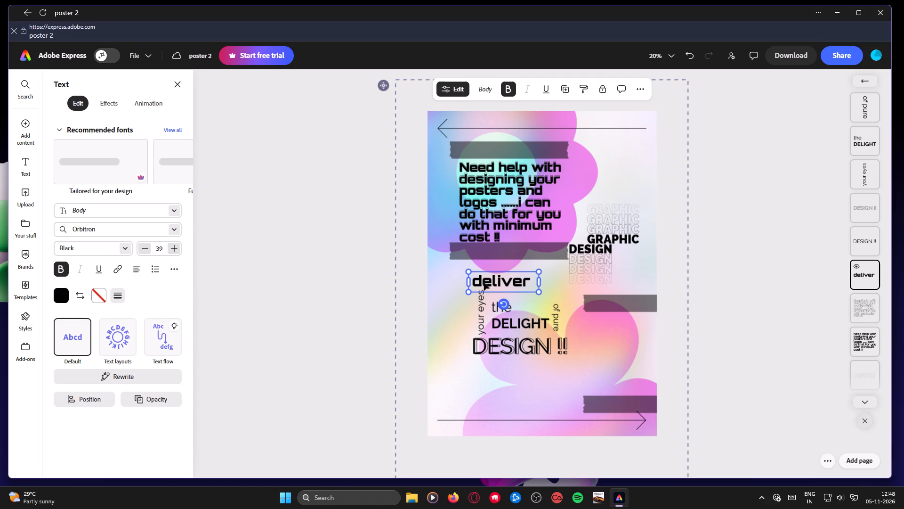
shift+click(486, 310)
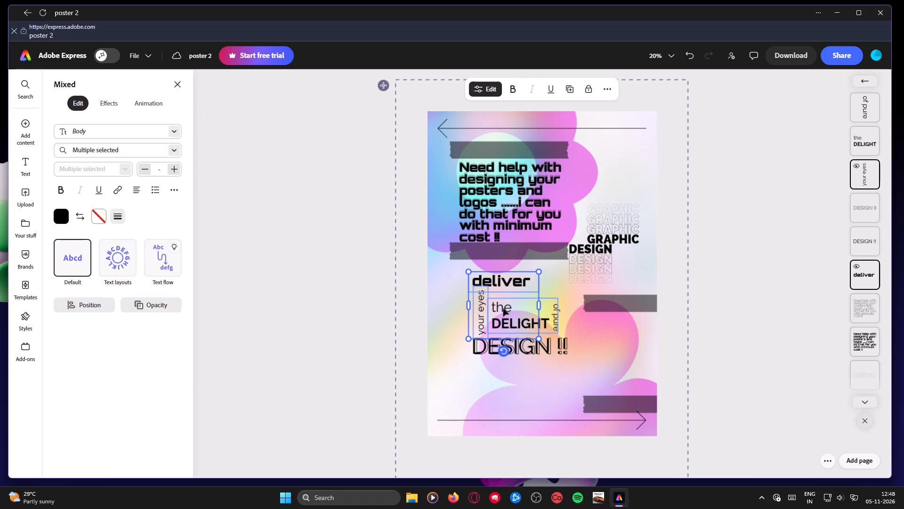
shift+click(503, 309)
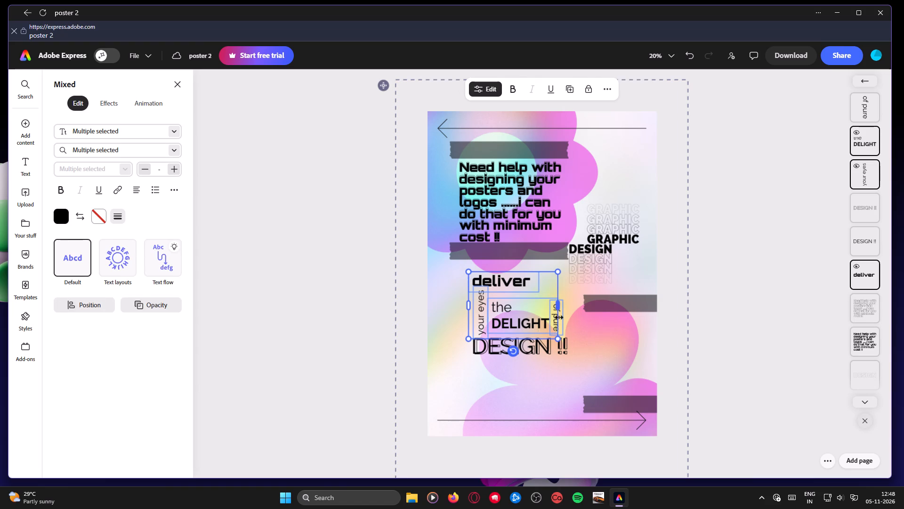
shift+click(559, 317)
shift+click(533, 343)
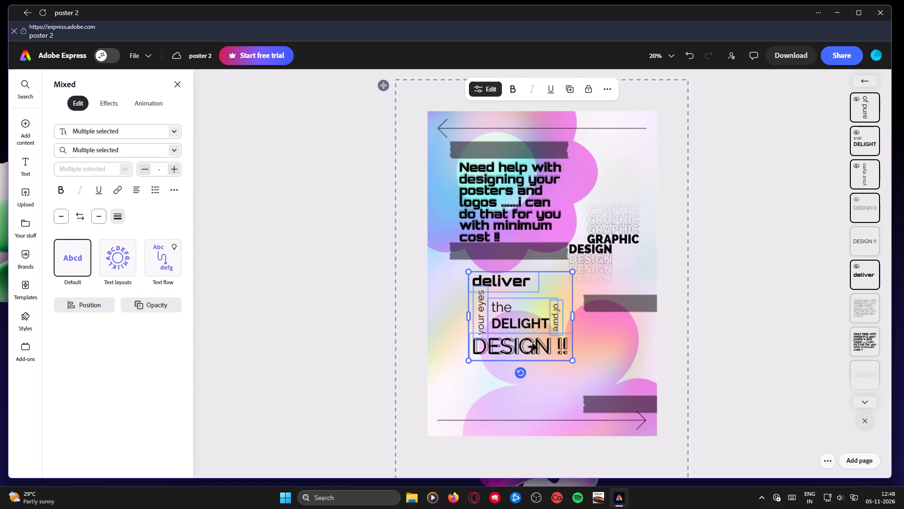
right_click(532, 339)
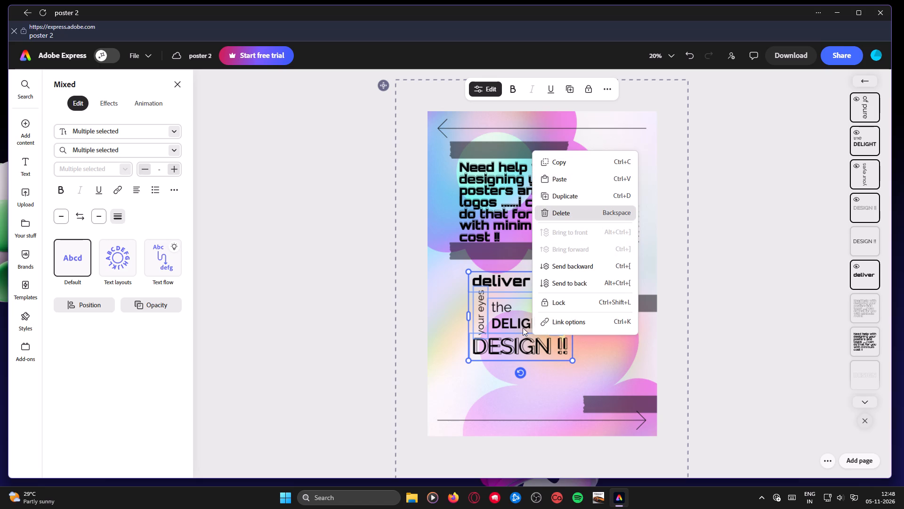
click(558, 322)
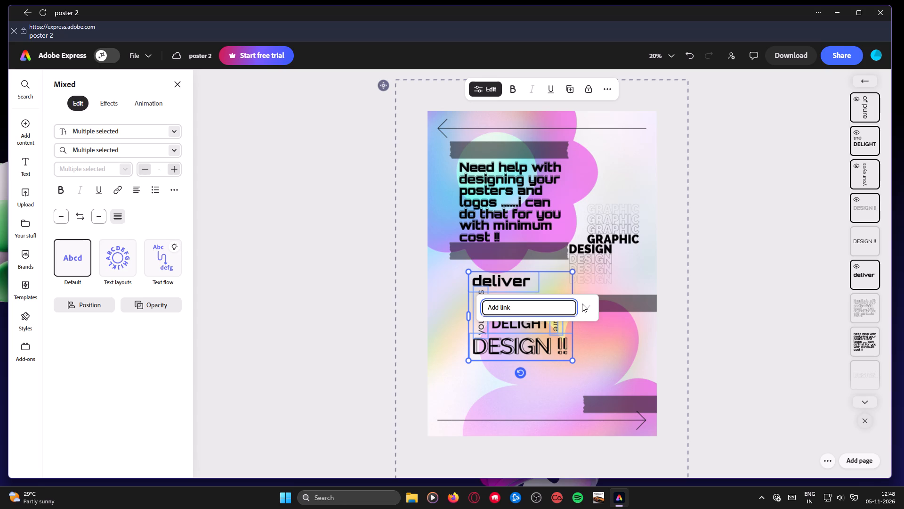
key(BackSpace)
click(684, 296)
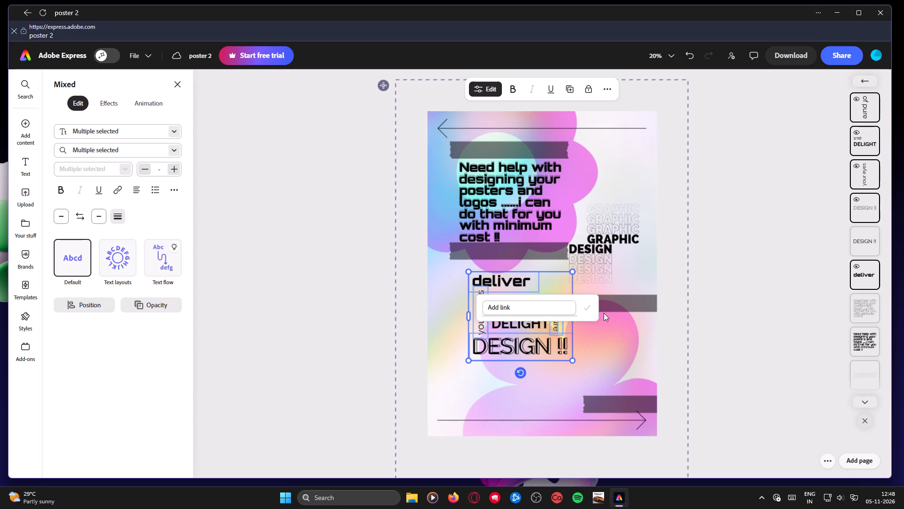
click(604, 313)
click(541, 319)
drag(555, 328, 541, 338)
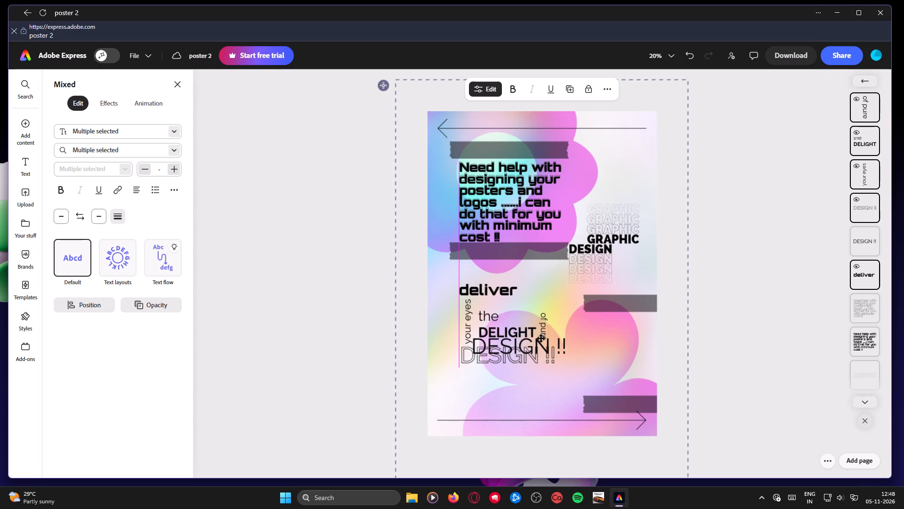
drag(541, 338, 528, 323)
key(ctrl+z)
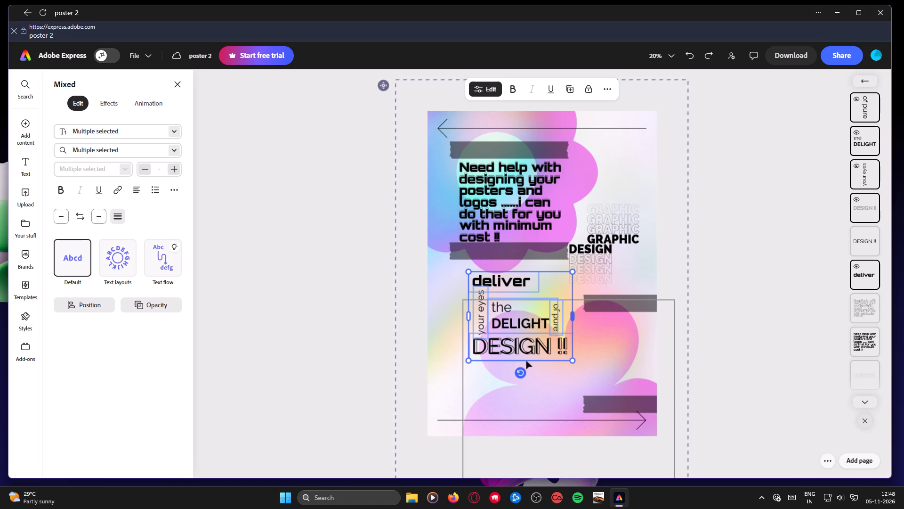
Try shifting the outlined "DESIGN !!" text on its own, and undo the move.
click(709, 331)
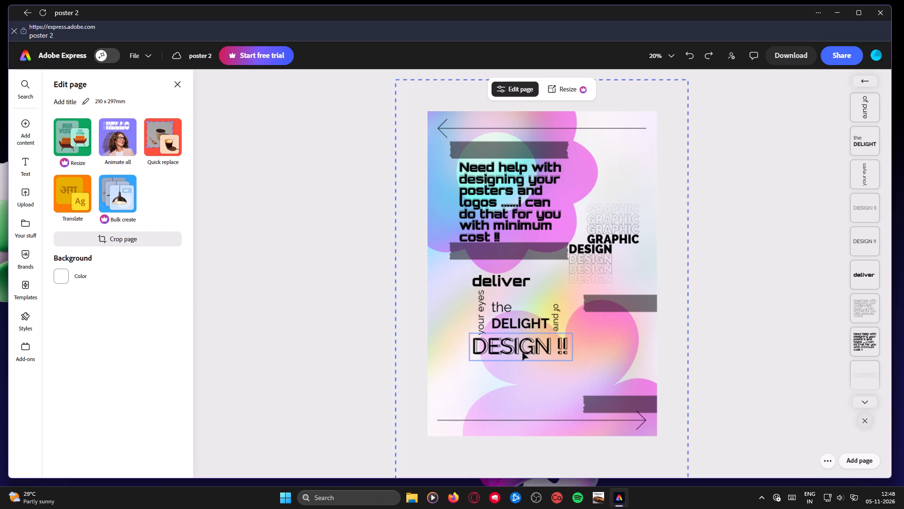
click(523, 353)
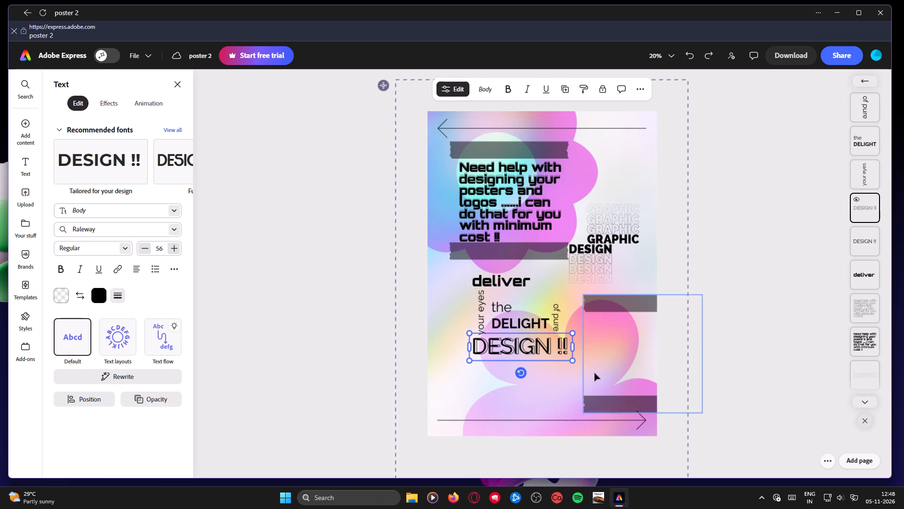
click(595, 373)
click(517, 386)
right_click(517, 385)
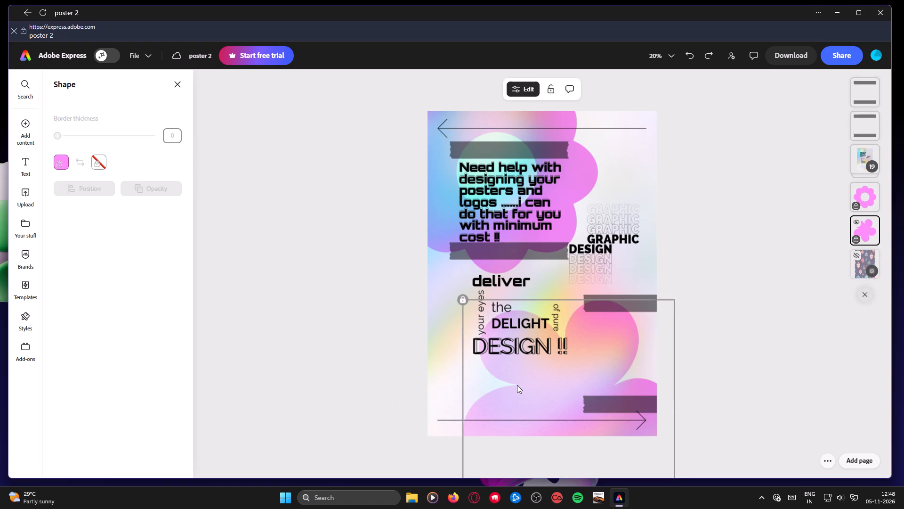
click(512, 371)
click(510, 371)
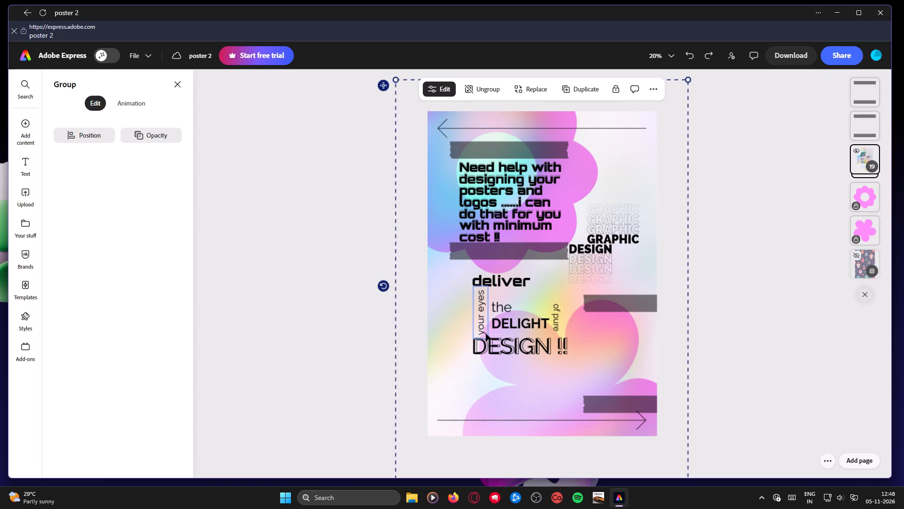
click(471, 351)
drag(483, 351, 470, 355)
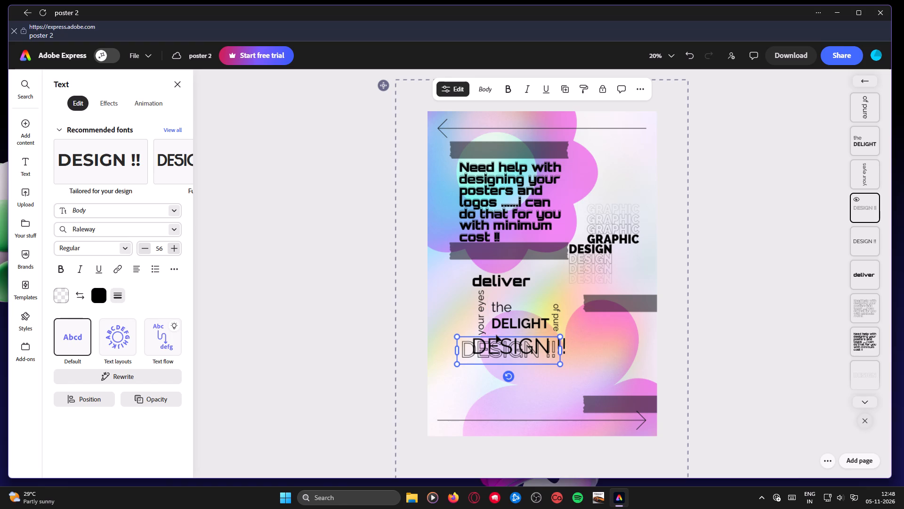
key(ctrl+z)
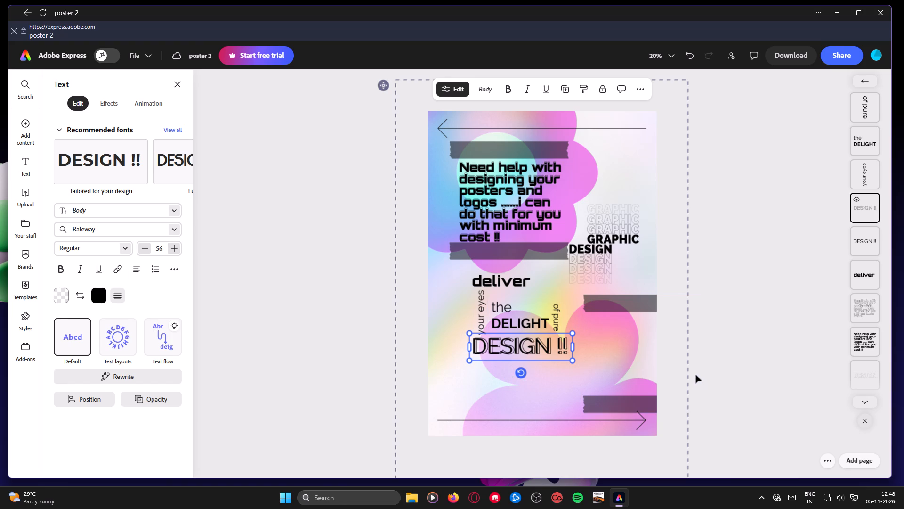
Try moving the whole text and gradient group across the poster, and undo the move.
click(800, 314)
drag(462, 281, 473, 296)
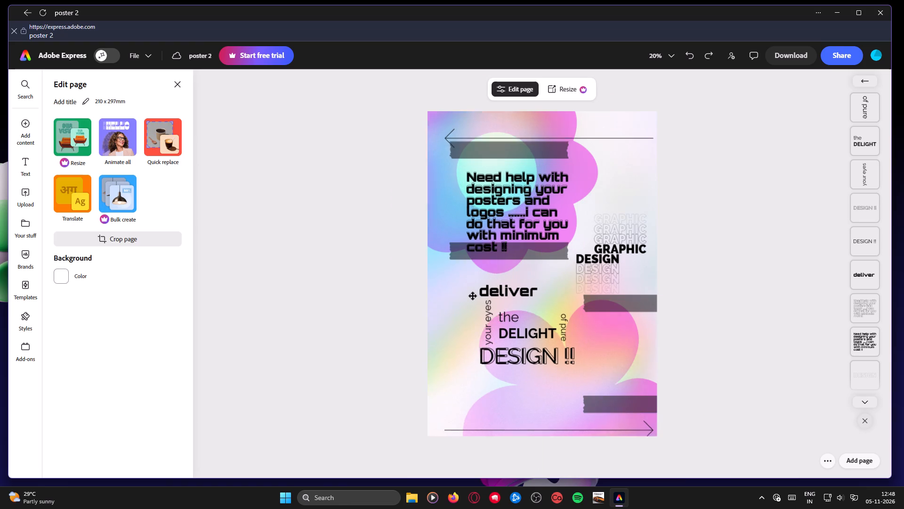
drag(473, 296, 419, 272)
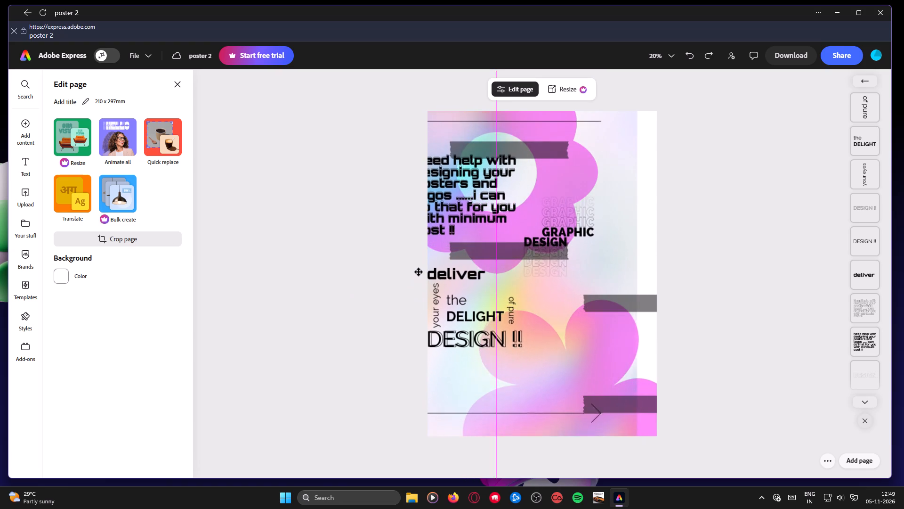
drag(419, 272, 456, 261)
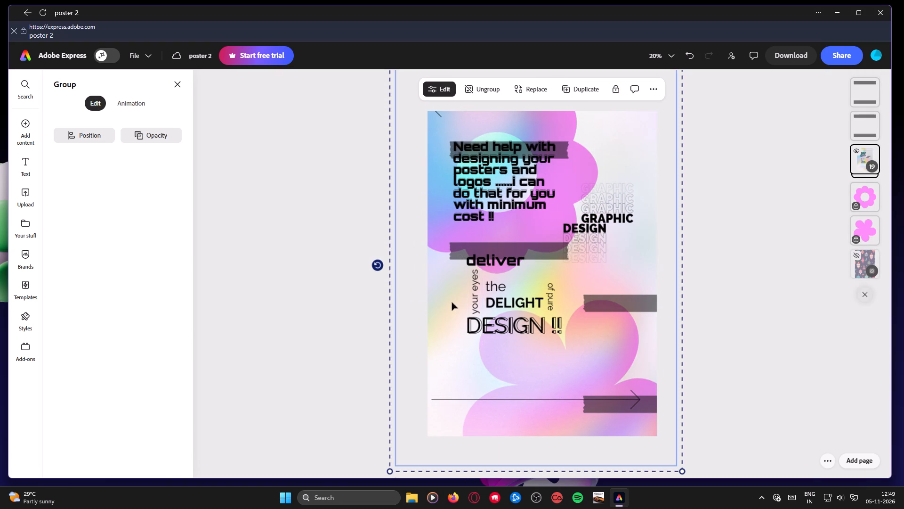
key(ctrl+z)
Ungroup the text, arrows and gradient group into separate elements.
right_click(445, 320)
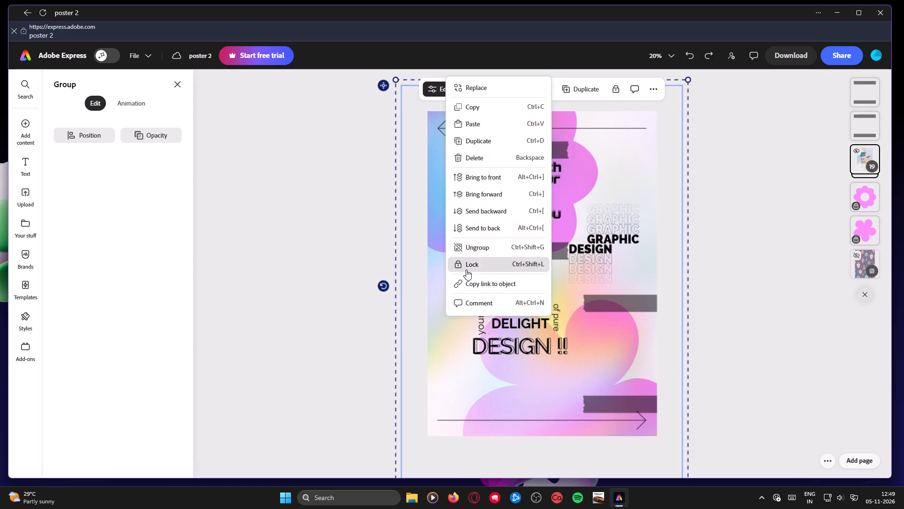
click(476, 253)
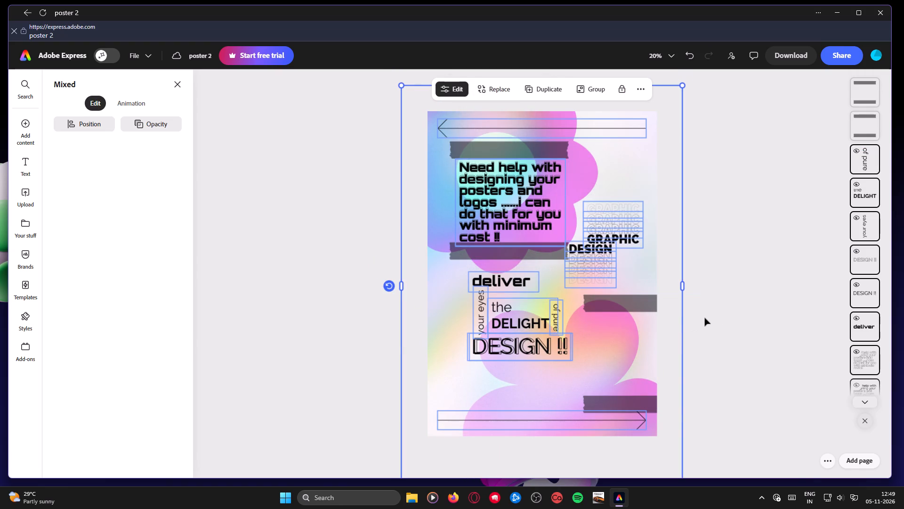
Unlock the lower pink flower shape on the poster.
click(730, 296)
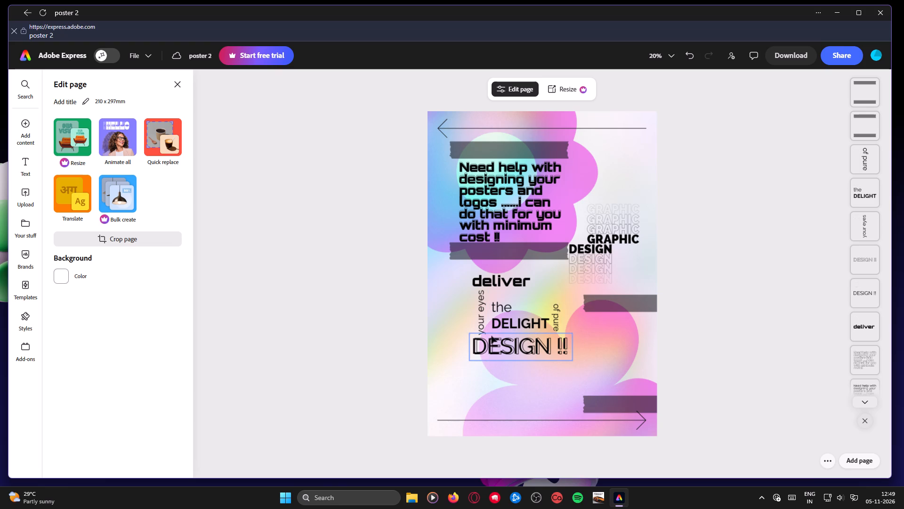
click(583, 343)
click(572, 366)
right_click(572, 366)
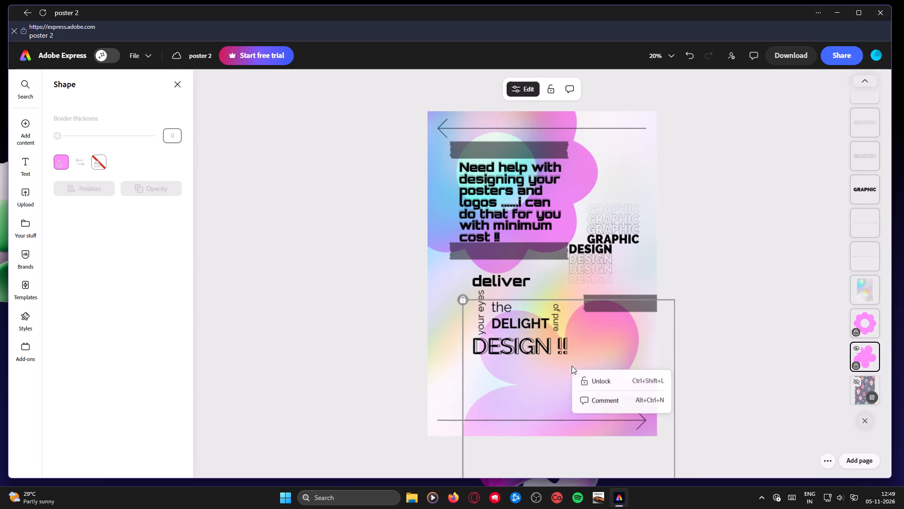
click(587, 378)
right_click(506, 382)
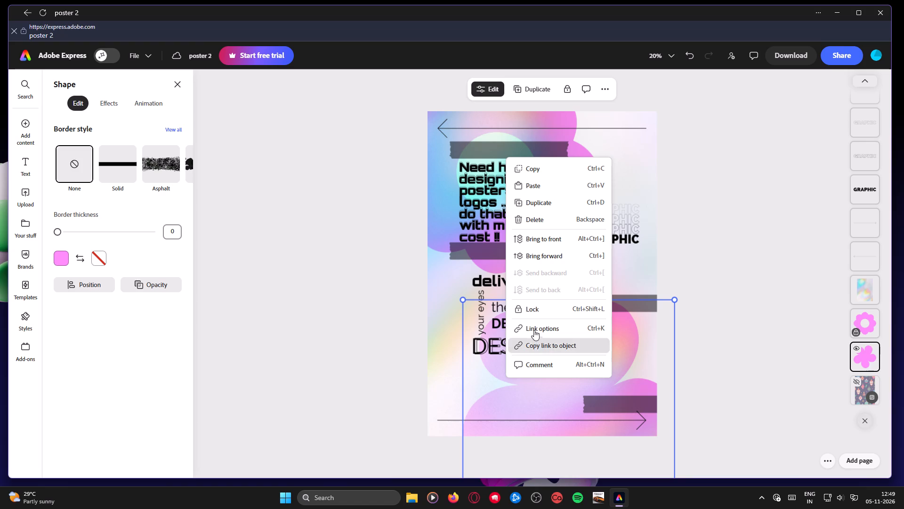
click(715, 293)
Try offsetting one "DESIGN !!" text slightly down and left of its duplicate, and undo the last shift.
click(464, 391)
click(444, 389)
click(524, 362)
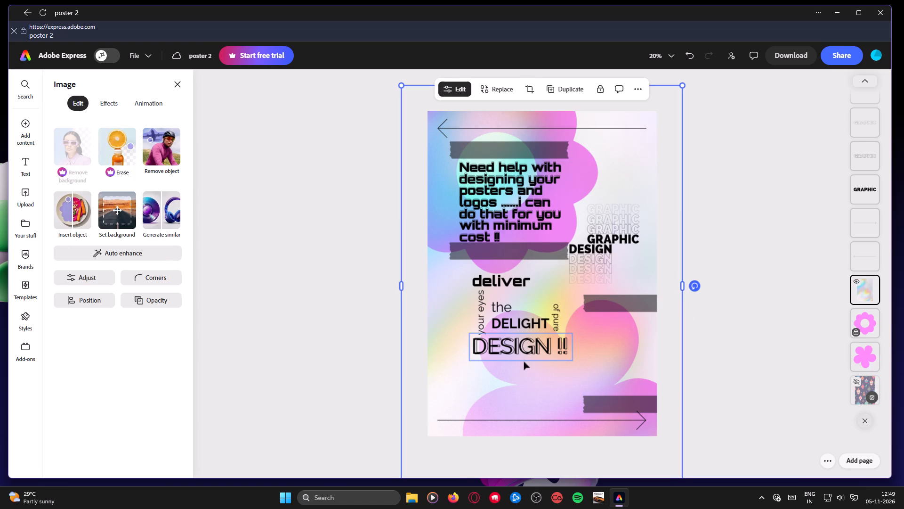
click(519, 342)
click(516, 345)
click(446, 420)
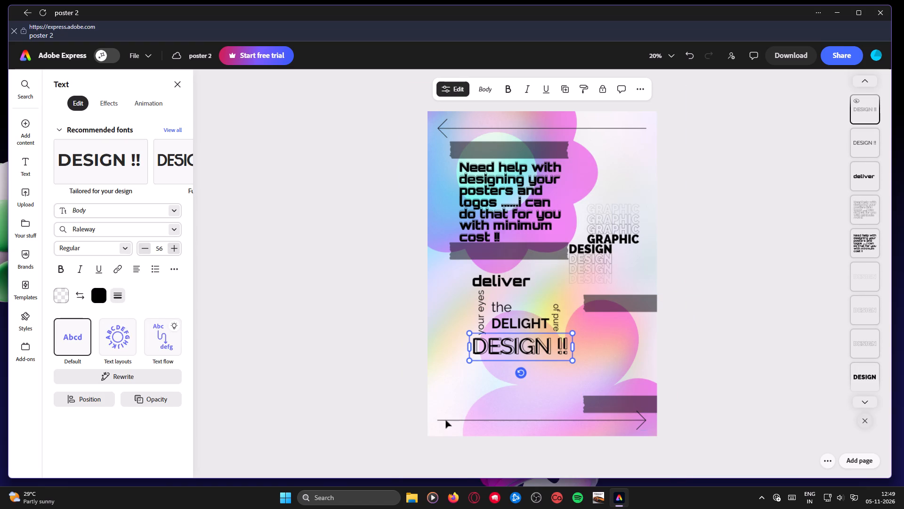
drag(483, 350, 480, 354)
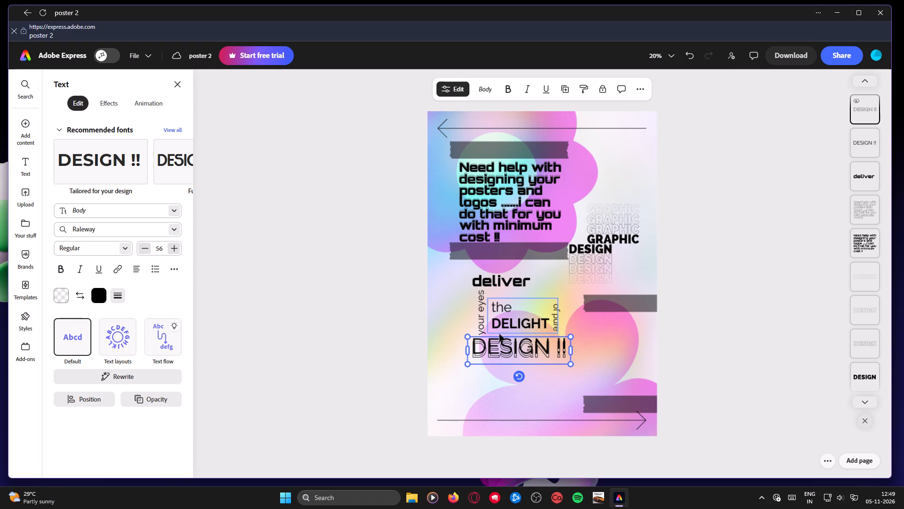
click(501, 346)
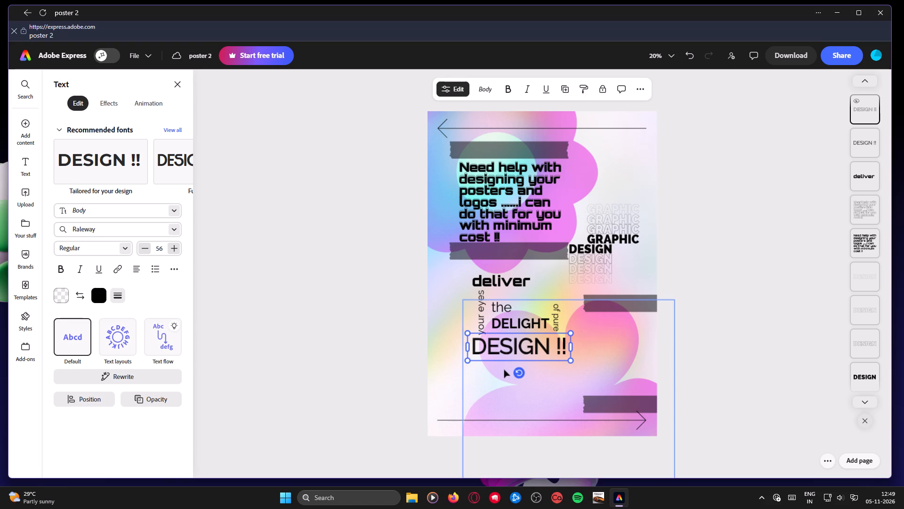
key(ctrl+z)
Nudge the selected "DESIGN !!" text slightly up and right so it sits as a close offset over its duplicate.
click(506, 359)
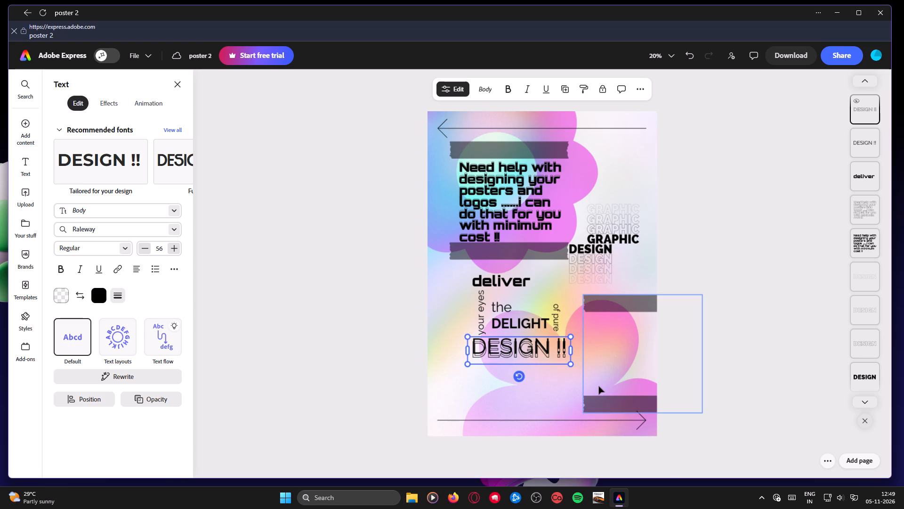
key(Up)
key(Up)
key(Up)
key(Up)
key(Up)
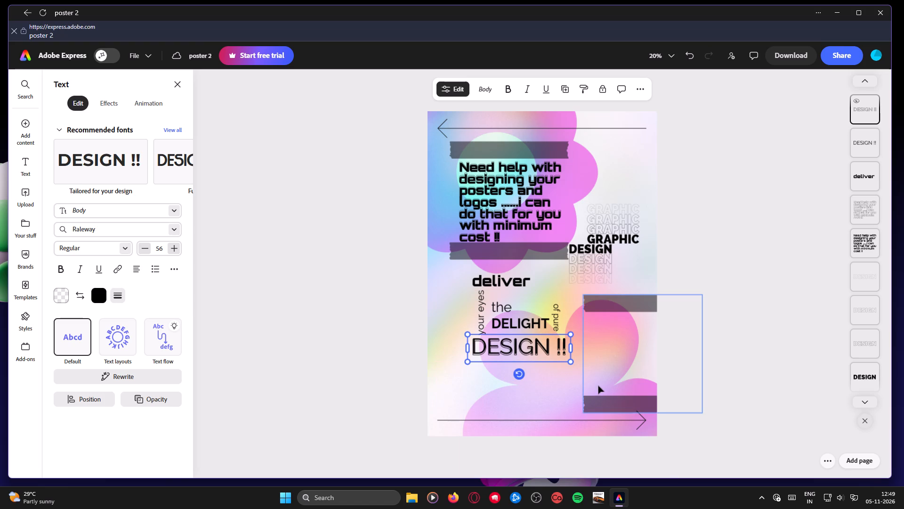
key(Right)
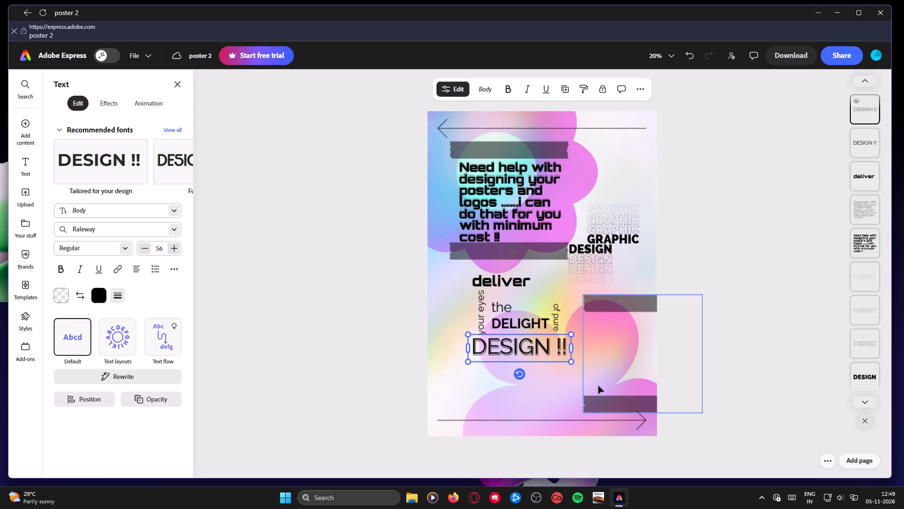
key(Right)
key(Left)
key(Right)
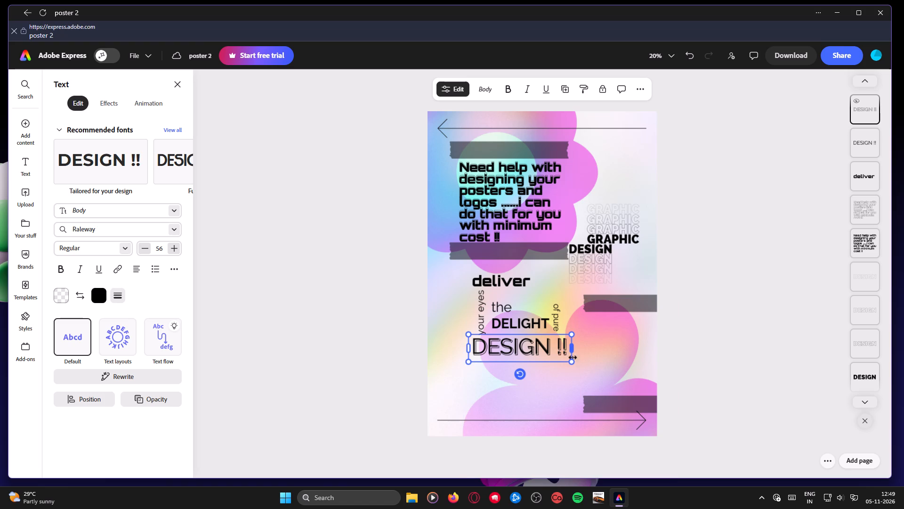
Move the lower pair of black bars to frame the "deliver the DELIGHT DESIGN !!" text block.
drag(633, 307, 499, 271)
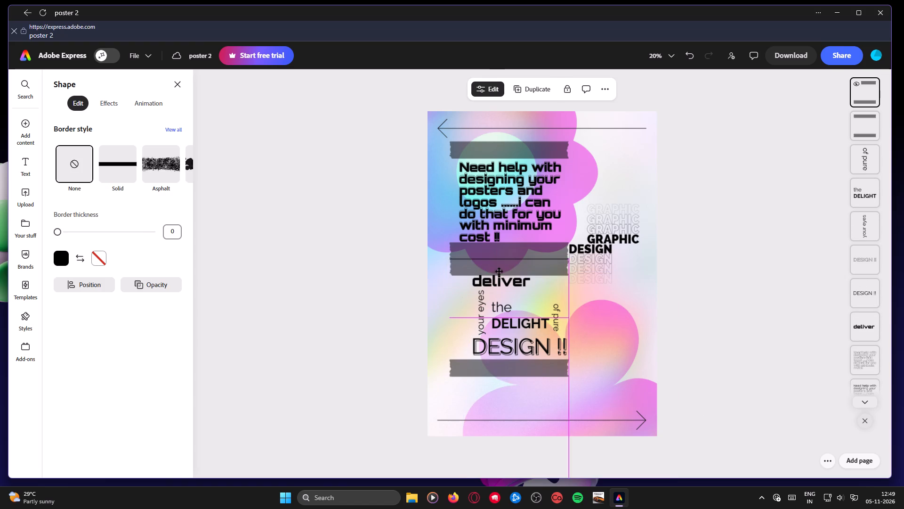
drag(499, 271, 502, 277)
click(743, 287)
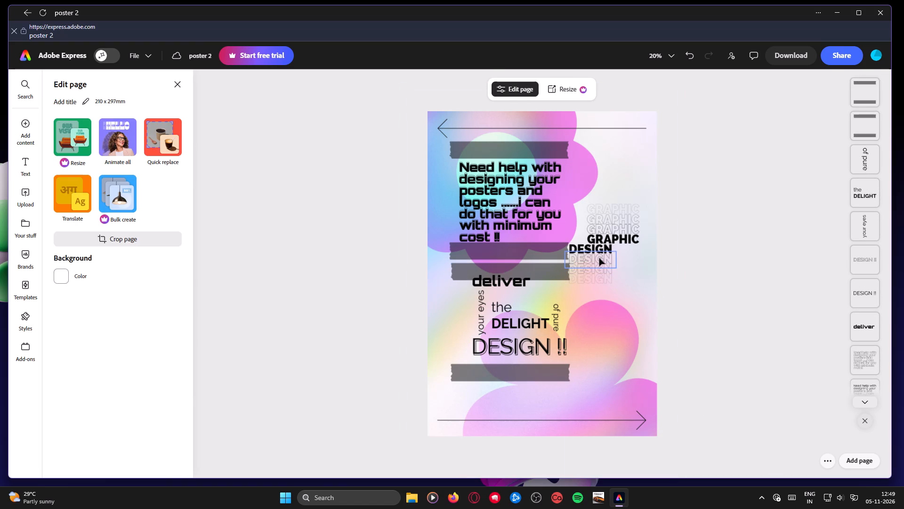
Lock the gradient background image.
click(599, 252)
click(602, 246)
click(682, 249)
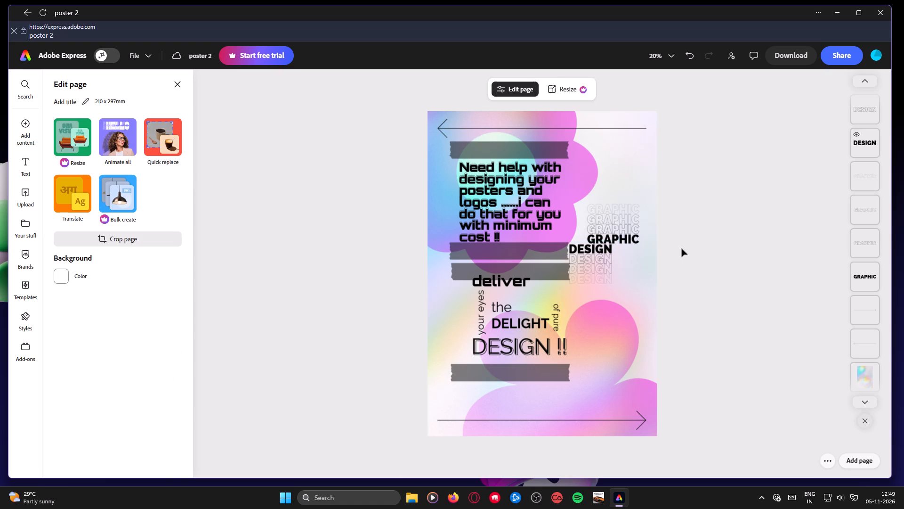
click(655, 223)
right_click(655, 223)
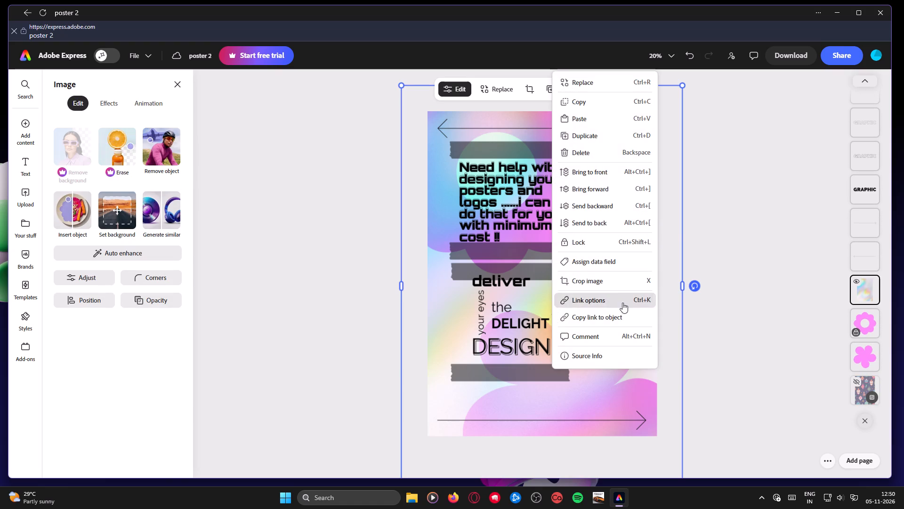
click(580, 243)
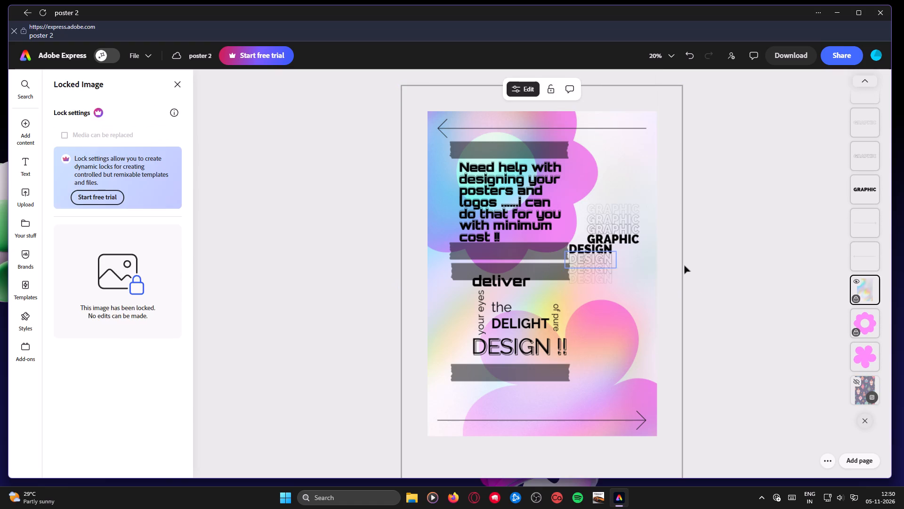
click(748, 262)
Select all the stacked "GRAPHIC" and "DESIGN" texts and move them slightly down, aligned with the right end of the arrow lines.
drag(642, 191, 623, 241)
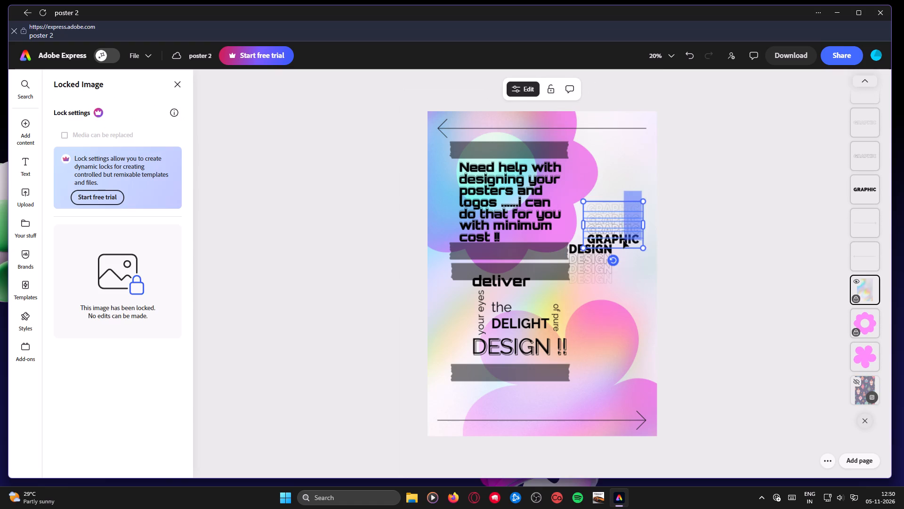
drag(623, 241, 600, 293)
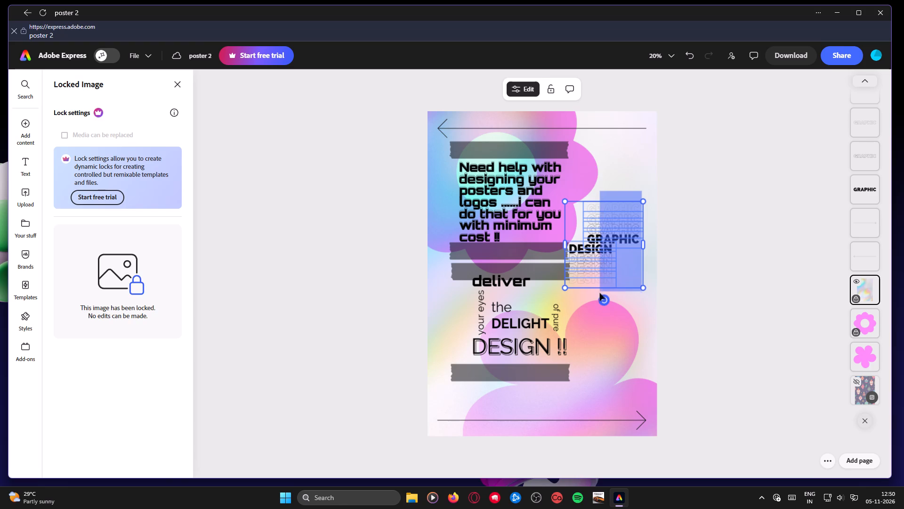
drag(600, 293, 597, 298)
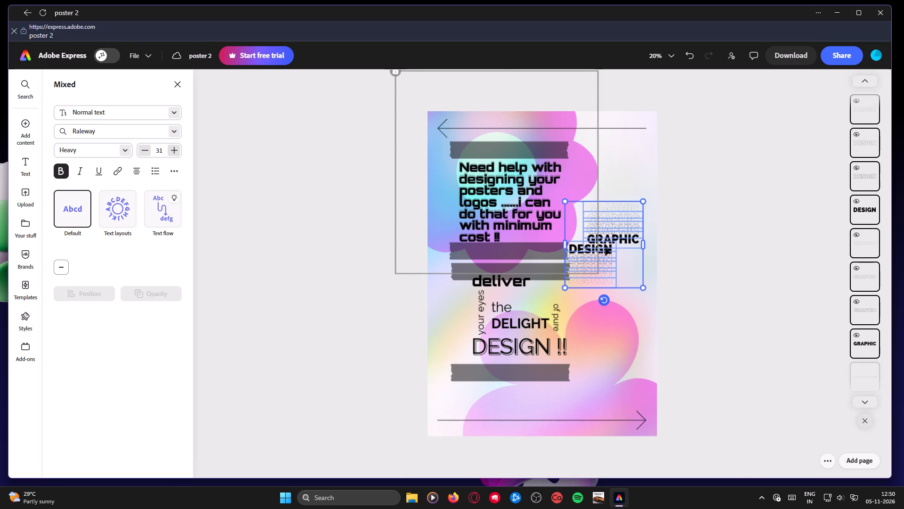
drag(605, 247, 609, 244)
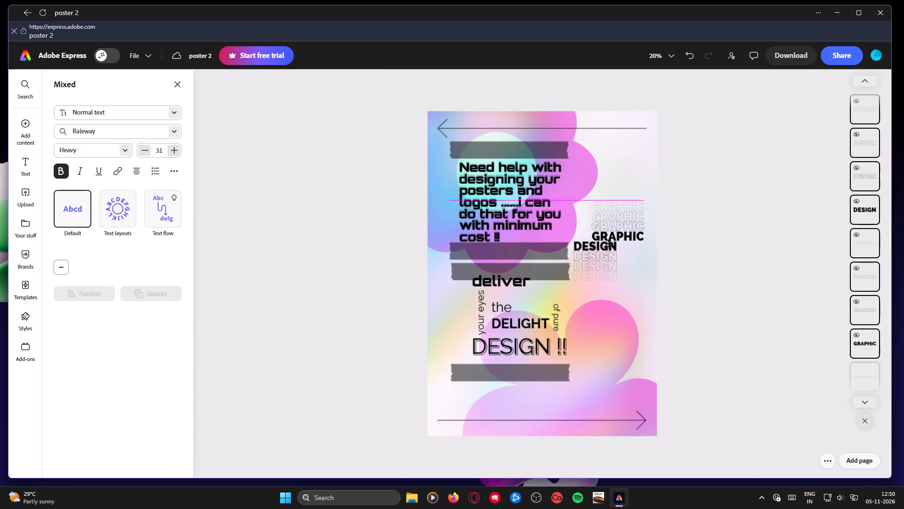
drag(609, 244, 613, 282)
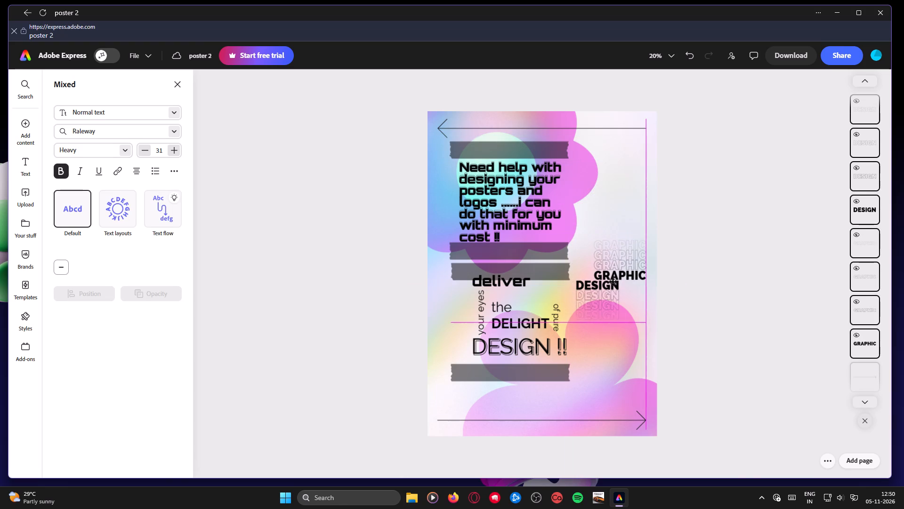
drag(613, 282, 605, 284)
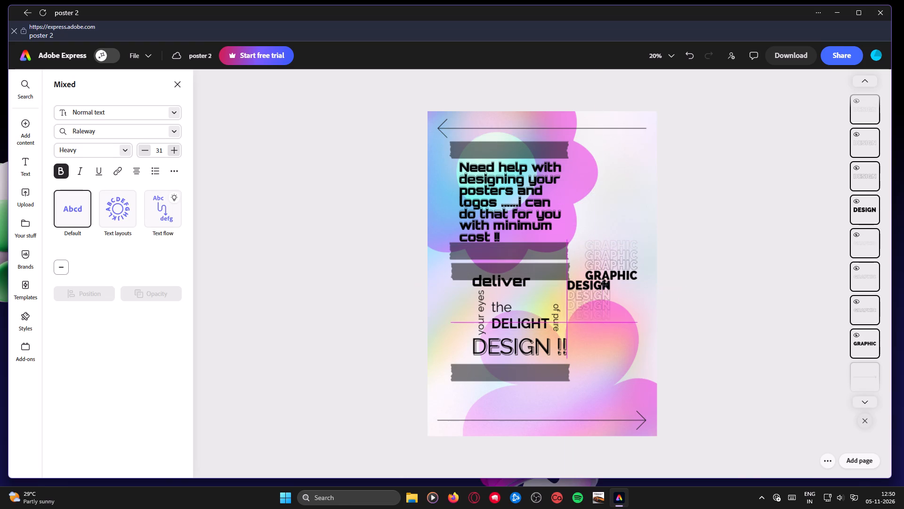
drag(605, 284, 611, 259)
click(728, 263)
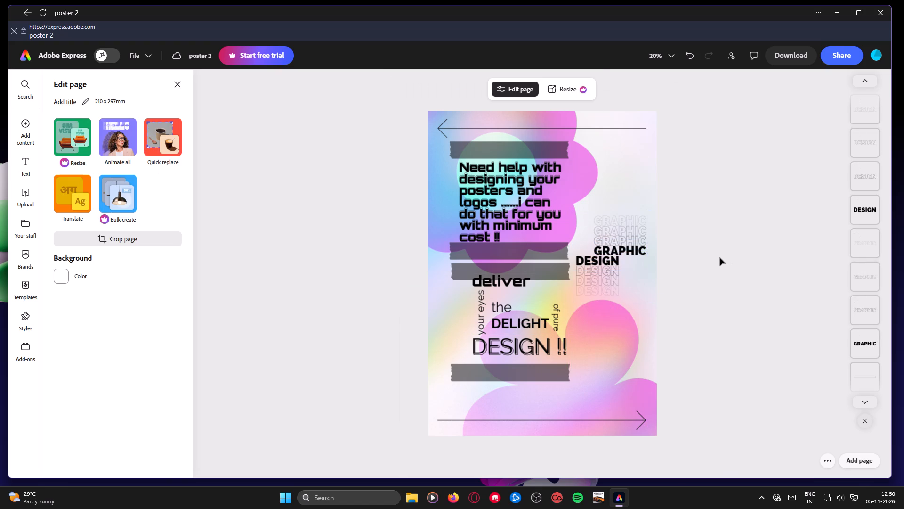
click(720, 258)
Delete the pair of black bars framing the "deliver the DELIGHT DESIGN !!" text block.
click(552, 277)
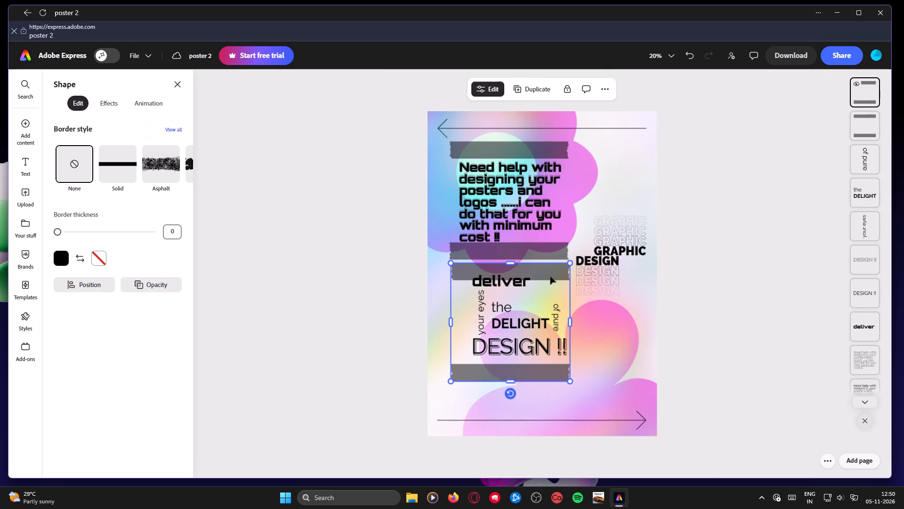
click(550, 277)
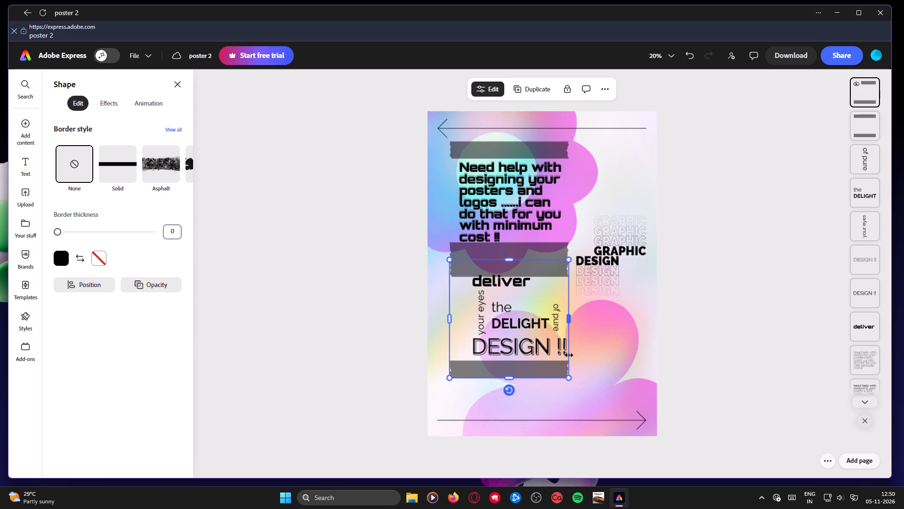
key(Delete)
click(539, 251)
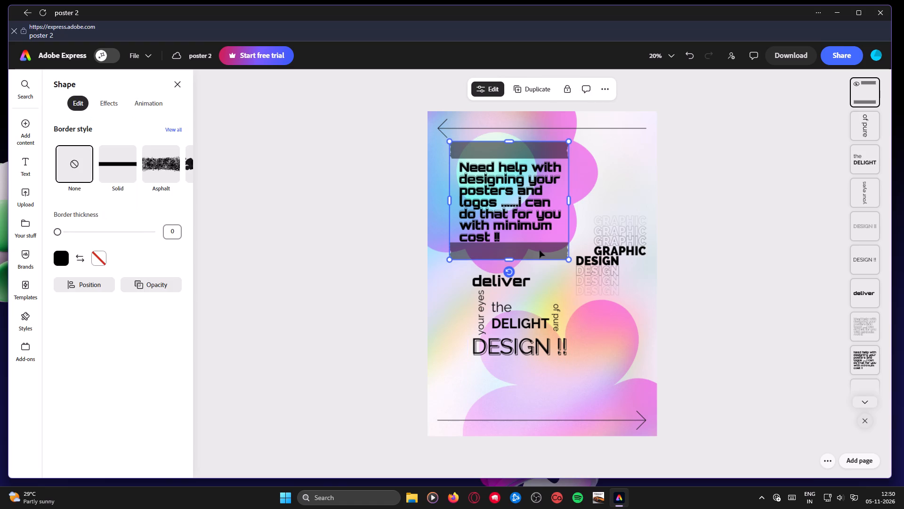
click(515, 278)
Move the "deliver", "your eyes", "the DELIGHT" and both "DESIGN !!" texts, together with the lower pink flower, further down the poster.
drag(452, 279, 497, 344)
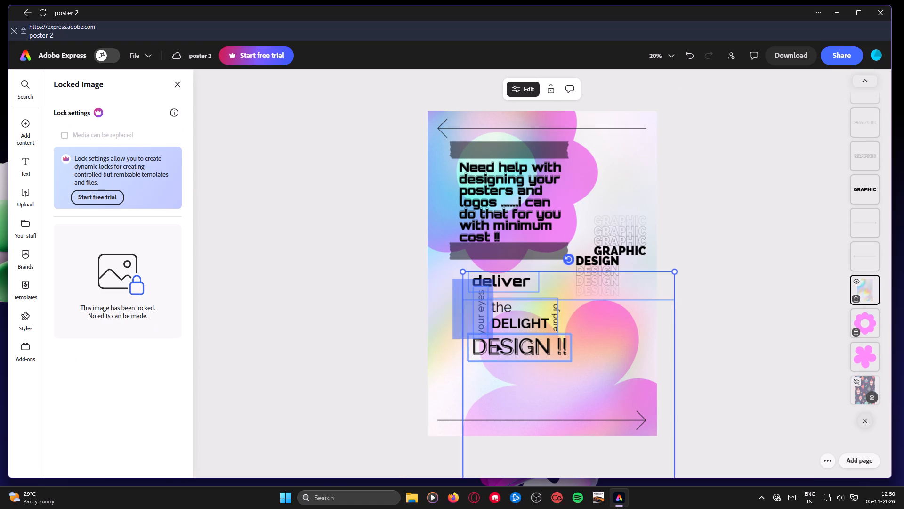
drag(497, 344, 500, 352)
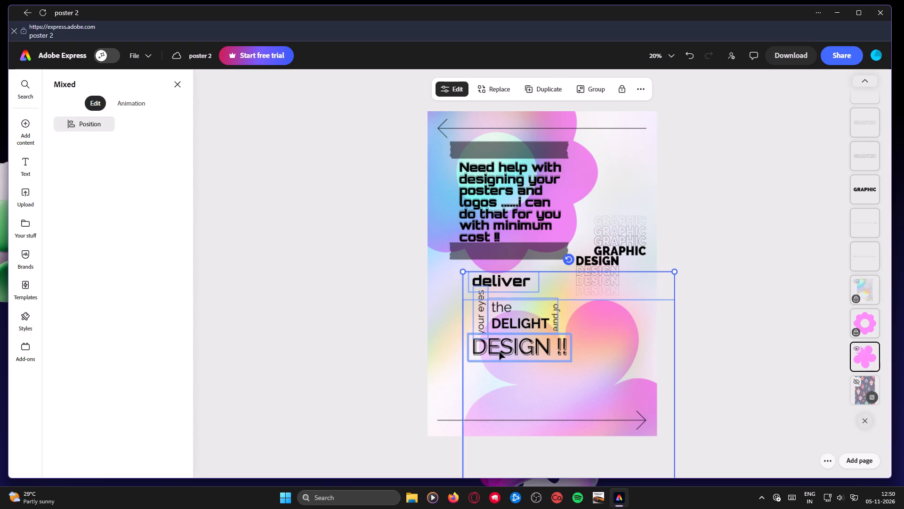
drag(539, 325, 539, 326)
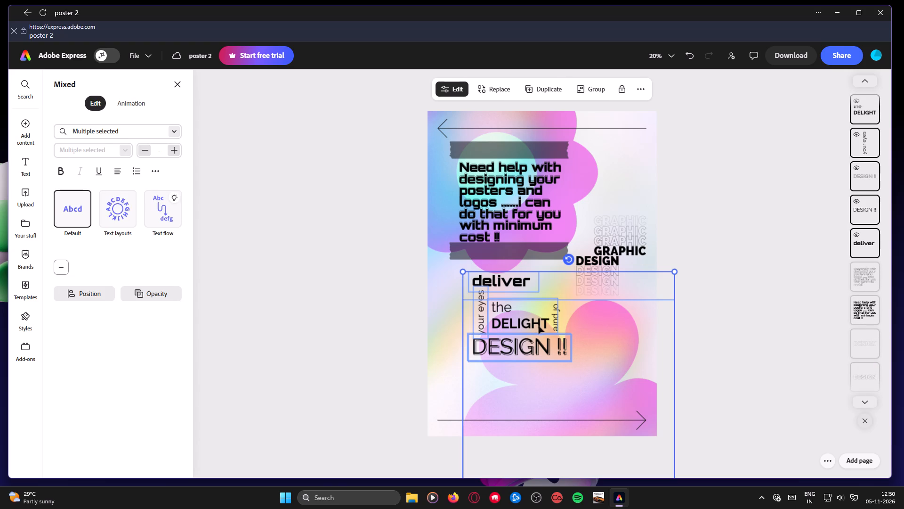
drag(539, 326, 538, 339)
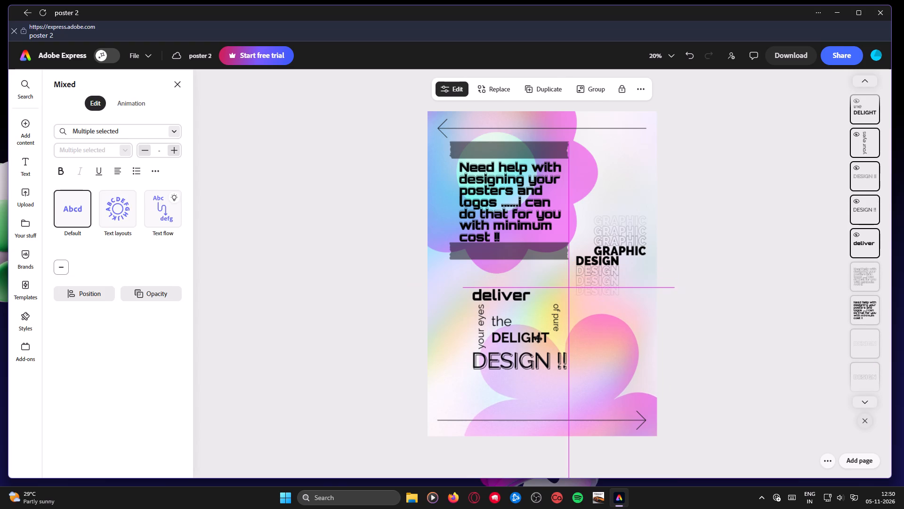
drag(538, 339, 538, 342)
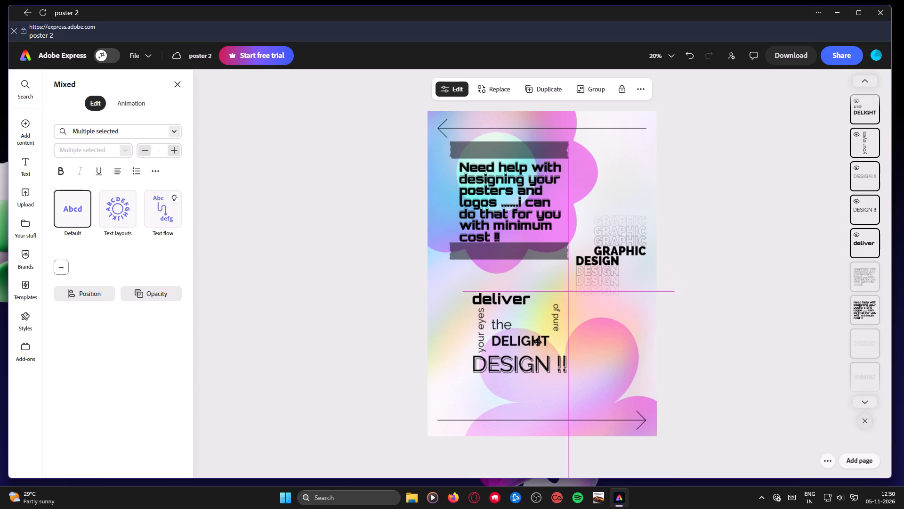
drag(538, 342, 538, 347)
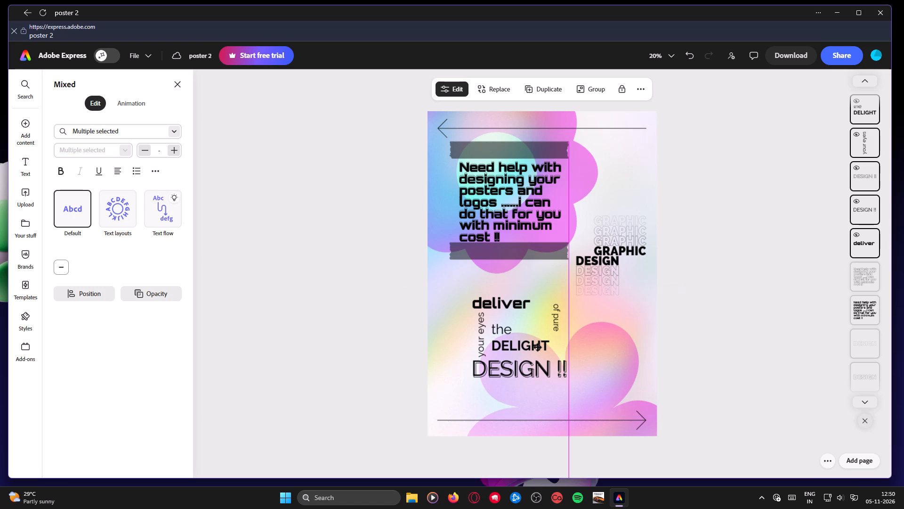
drag(538, 347, 538, 355)
Move the vertical "of pure" text down so it sits beside "the DELIGHT".
click(554, 311)
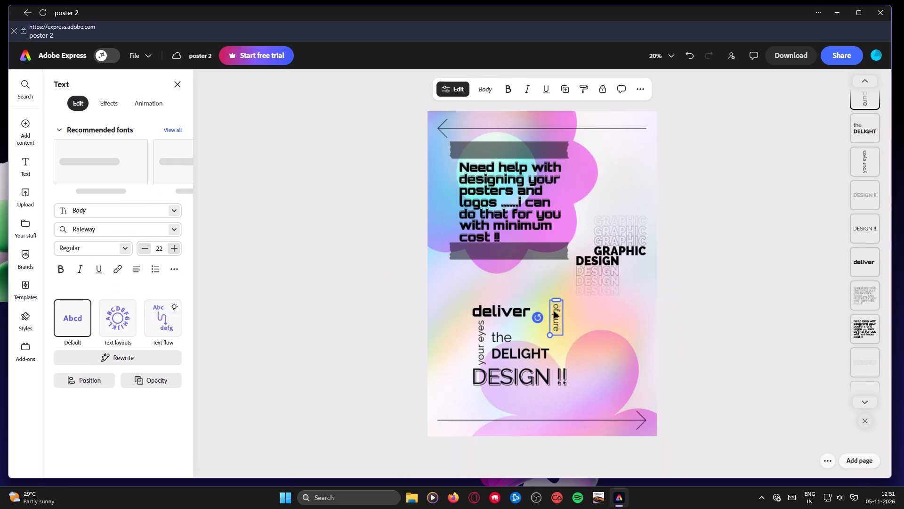
drag(555, 311, 554, 339)
click(723, 325)
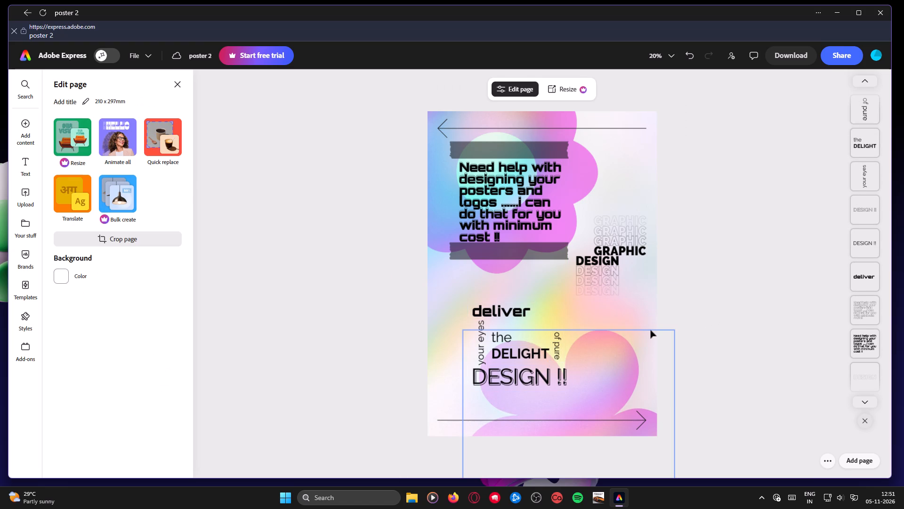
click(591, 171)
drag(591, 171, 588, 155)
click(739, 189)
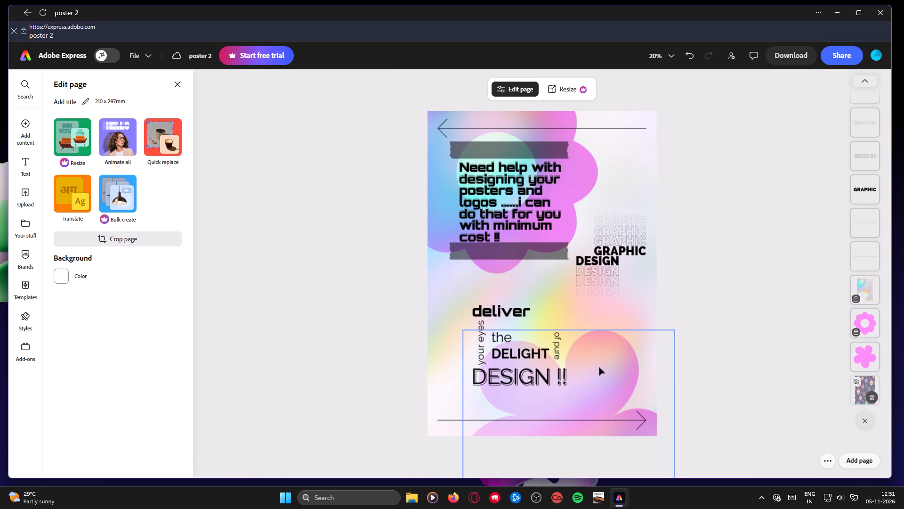
Move the whole "deliver your eyes the DELIGHT of pure DESIGN !!" text block and lower pink flower slightly up and left, below the "Need help" text.
drag(451, 304, 587, 396)
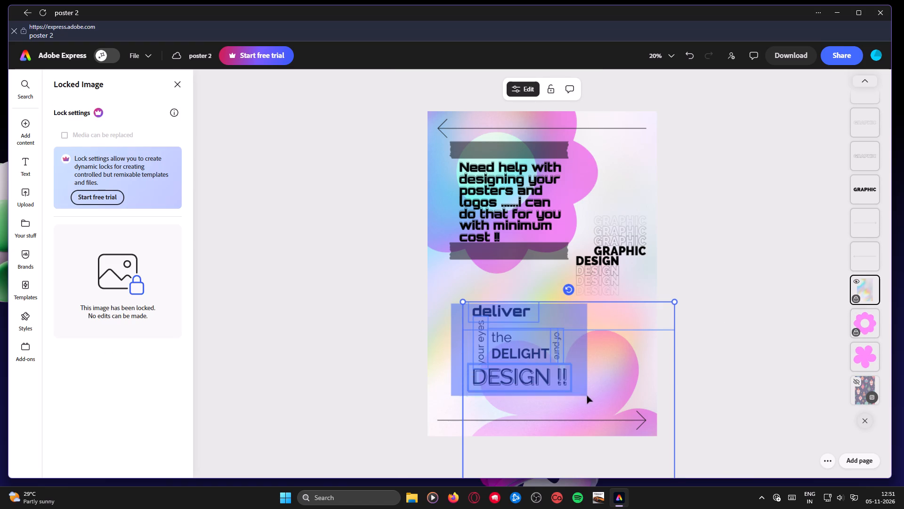
drag(587, 396, 615, 422)
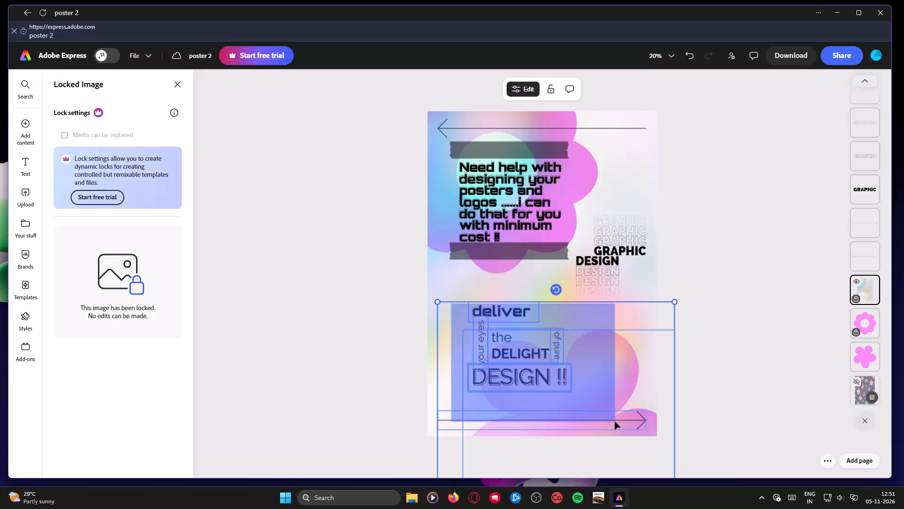
drag(615, 422, 617, 403)
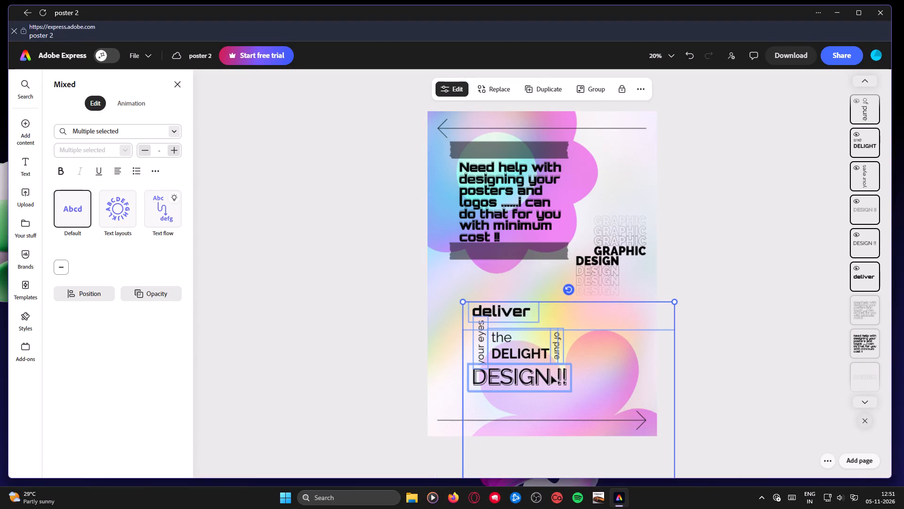
drag(549, 379, 548, 371)
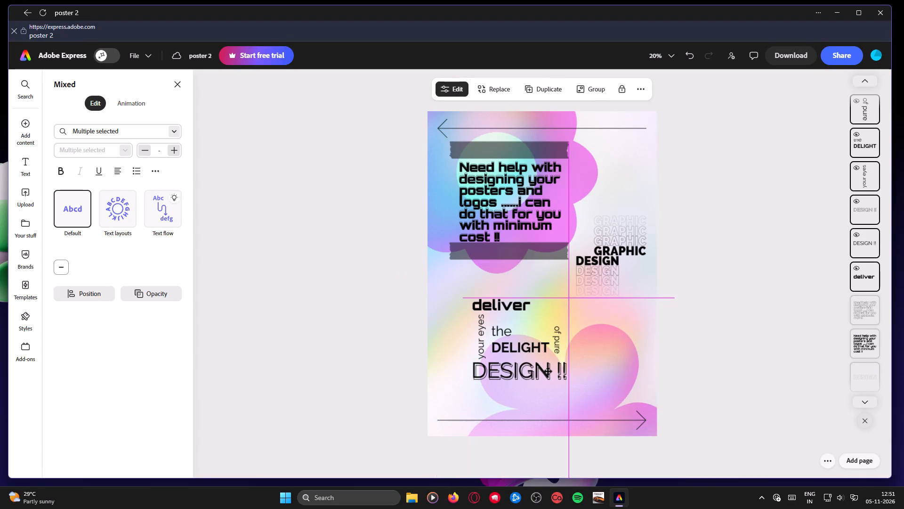
drag(548, 371, 541, 362)
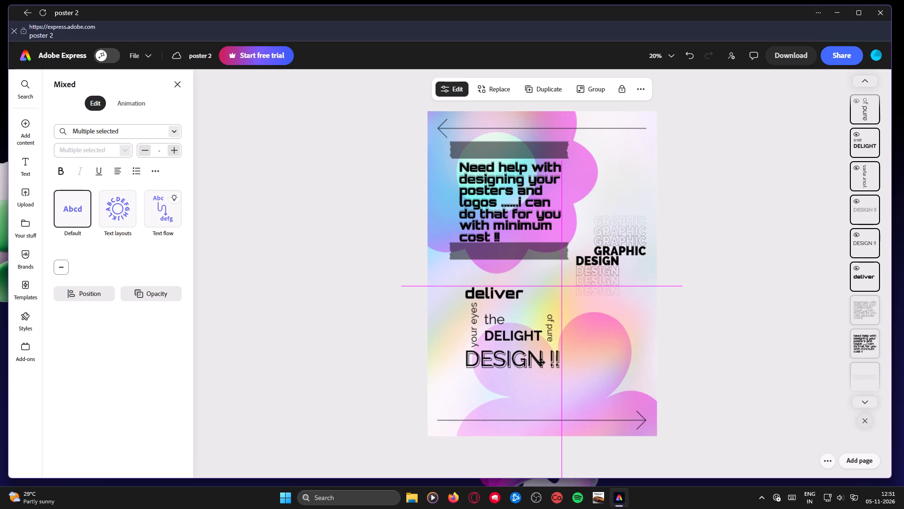
drag(541, 362, 539, 368)
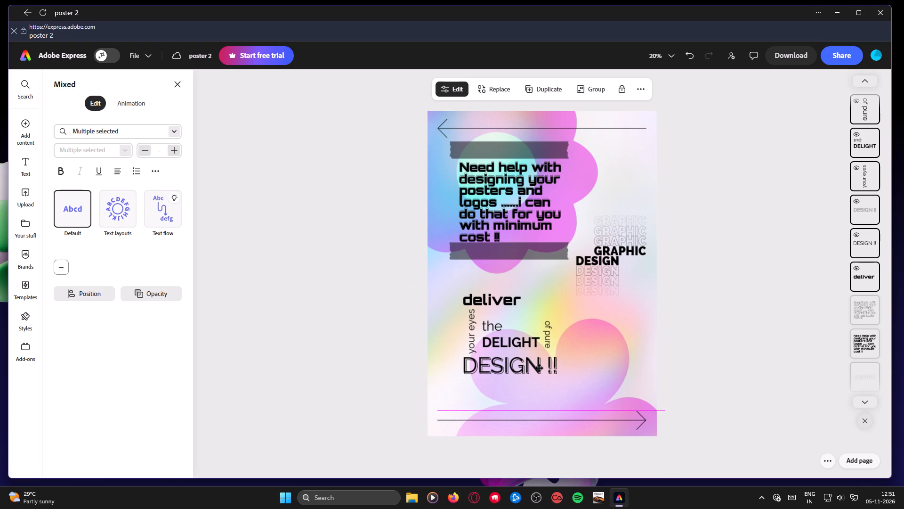
drag(539, 368, 537, 368)
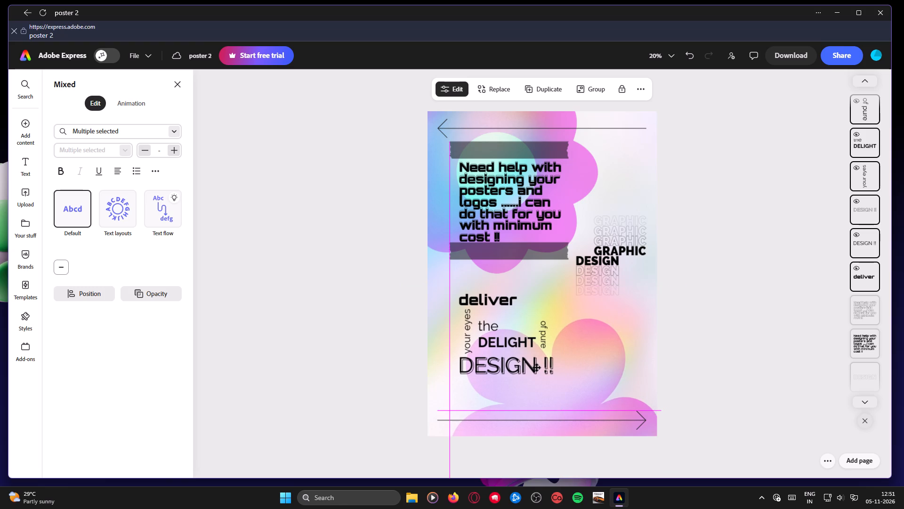
drag(537, 368, 540, 367)
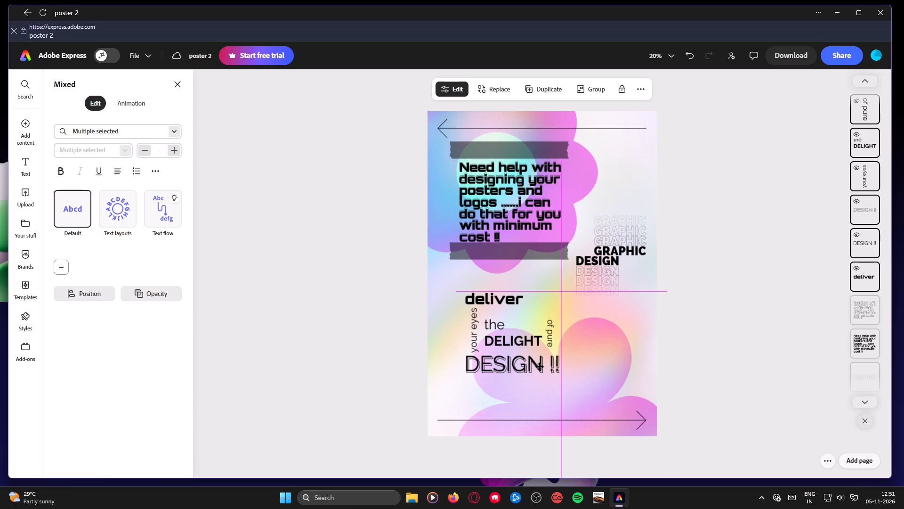
drag(540, 367, 540, 367)
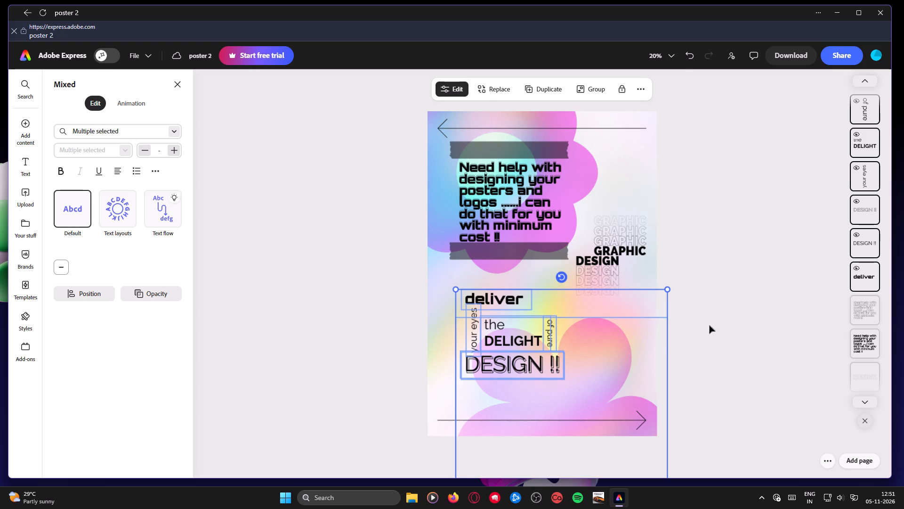
click(731, 321)
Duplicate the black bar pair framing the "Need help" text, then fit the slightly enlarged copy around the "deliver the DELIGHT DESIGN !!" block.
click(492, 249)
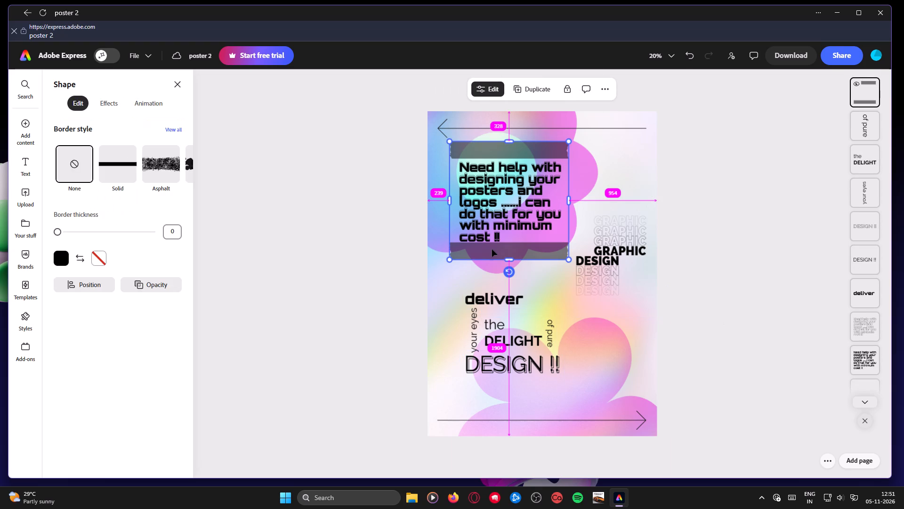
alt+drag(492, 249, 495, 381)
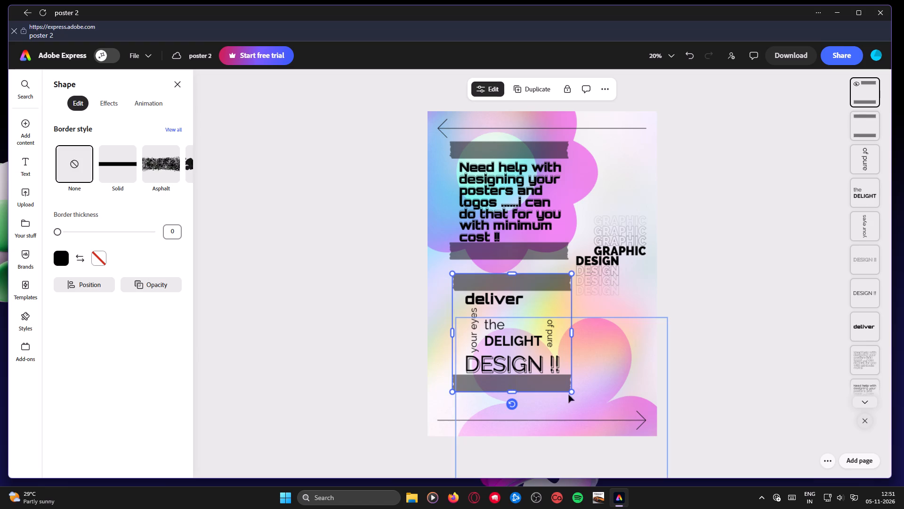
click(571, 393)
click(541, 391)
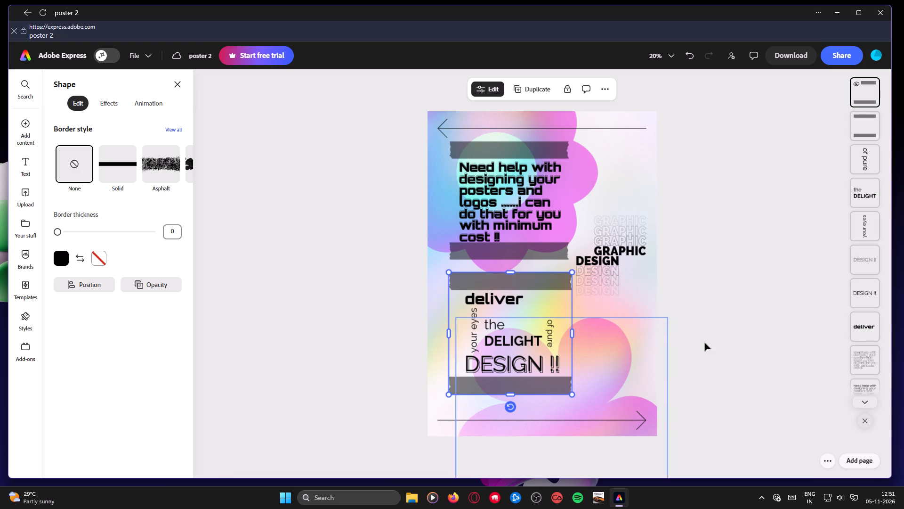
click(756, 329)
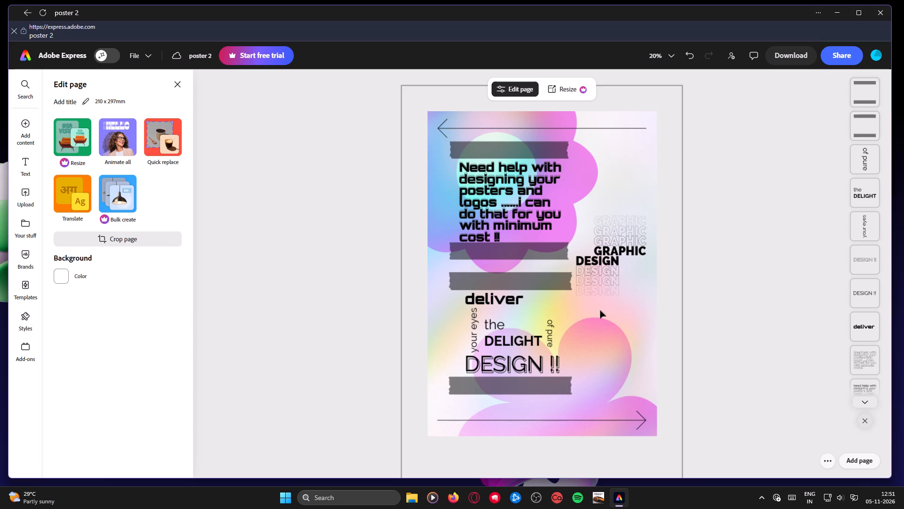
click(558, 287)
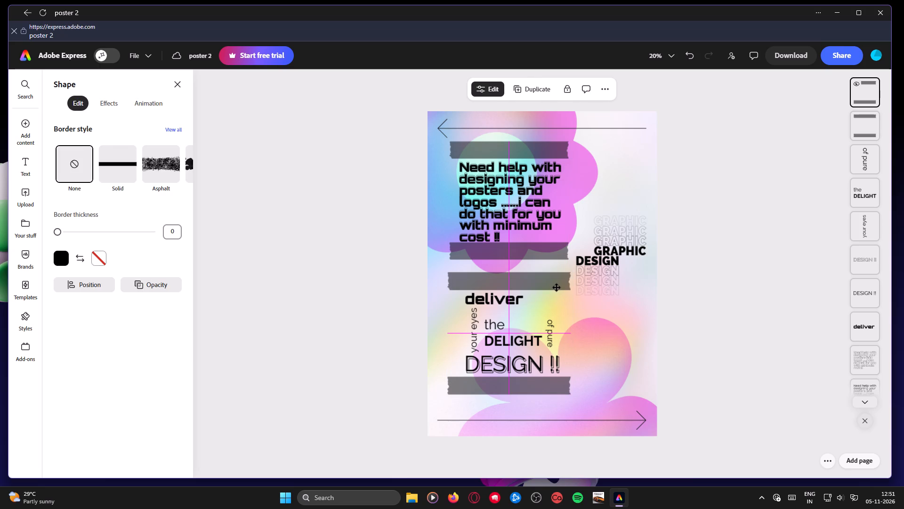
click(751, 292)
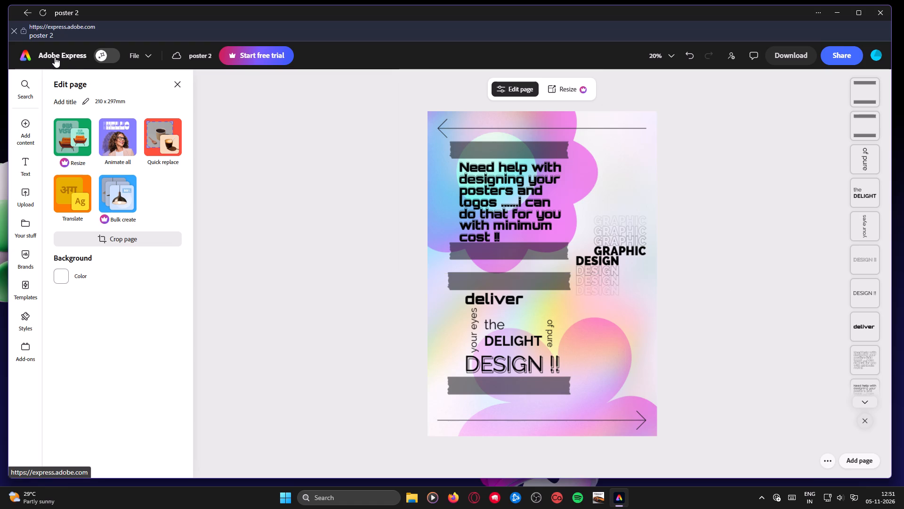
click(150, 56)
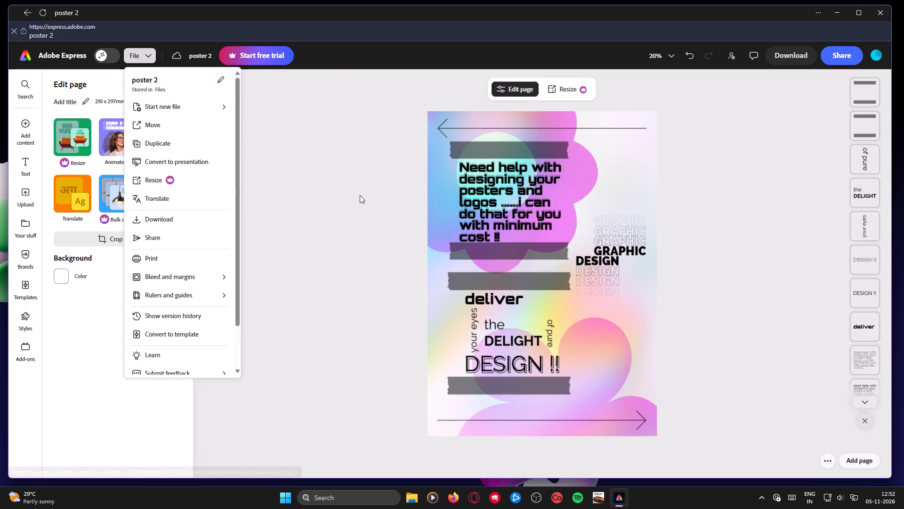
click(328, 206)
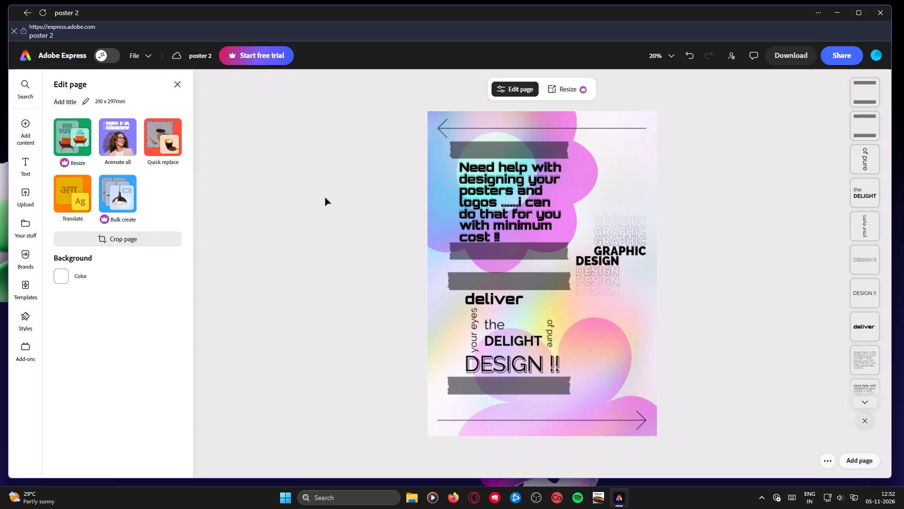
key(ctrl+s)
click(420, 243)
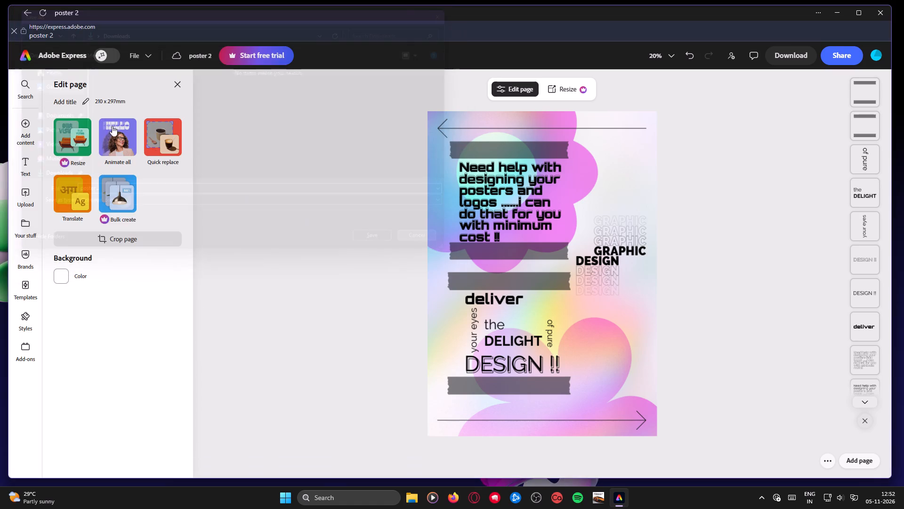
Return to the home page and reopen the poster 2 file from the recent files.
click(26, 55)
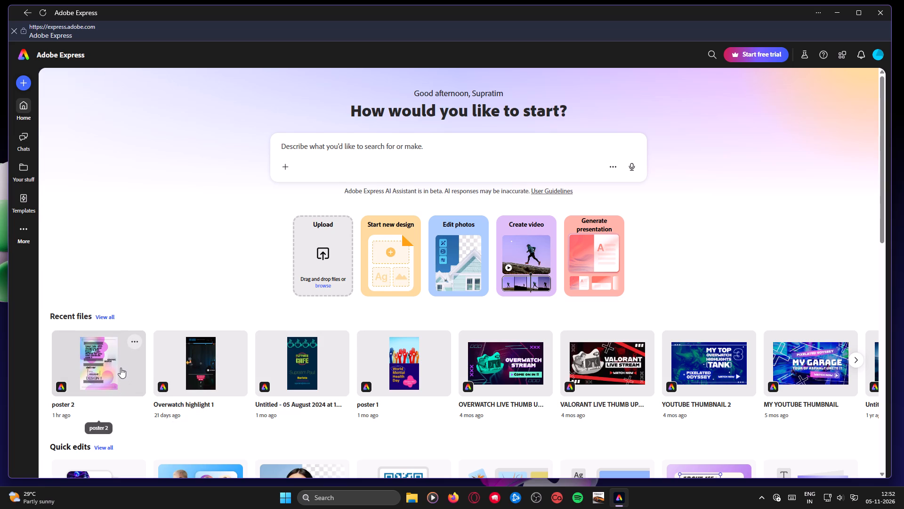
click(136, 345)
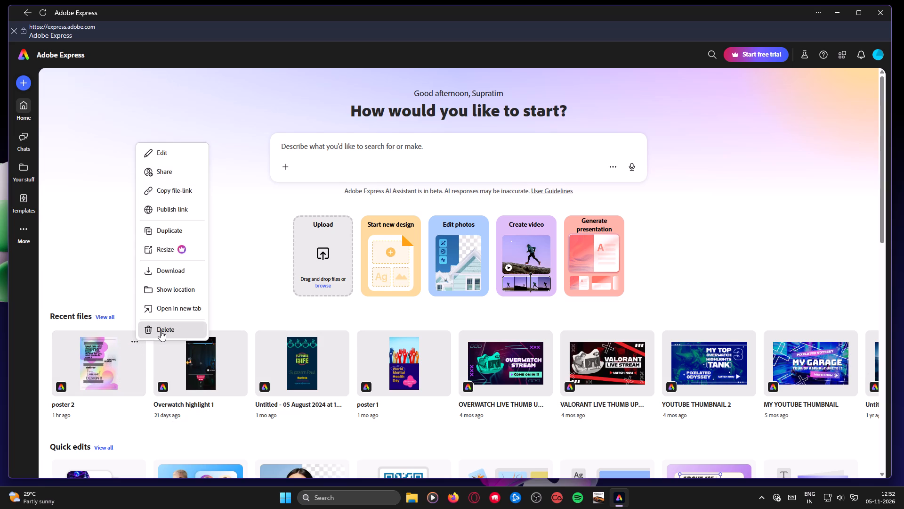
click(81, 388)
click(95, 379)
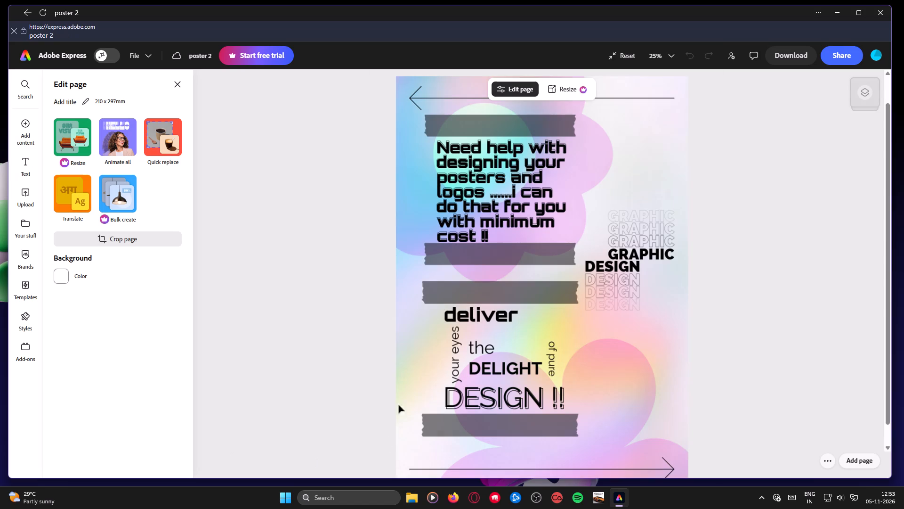
Delete both pairs of black bars, around the "deliver" block and around the "Need help" text.
click(455, 298)
key(Delete)
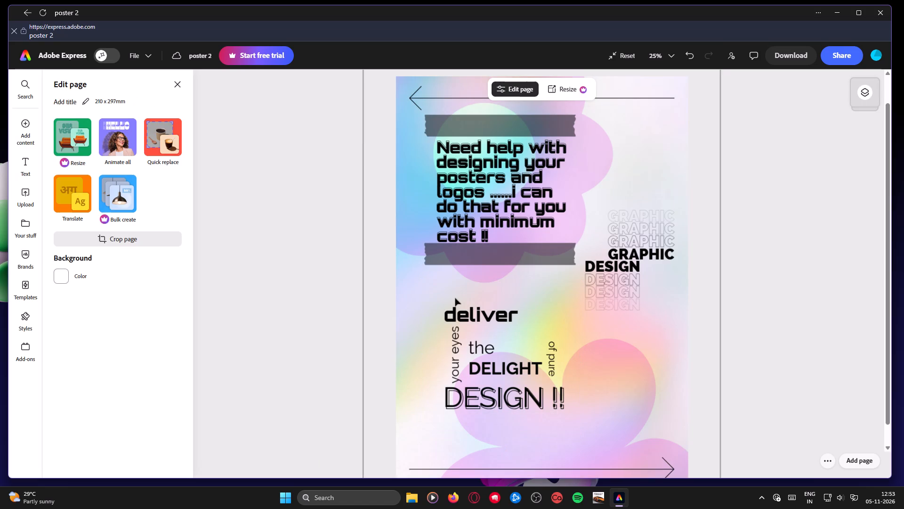
click(453, 260)
key(Delete)
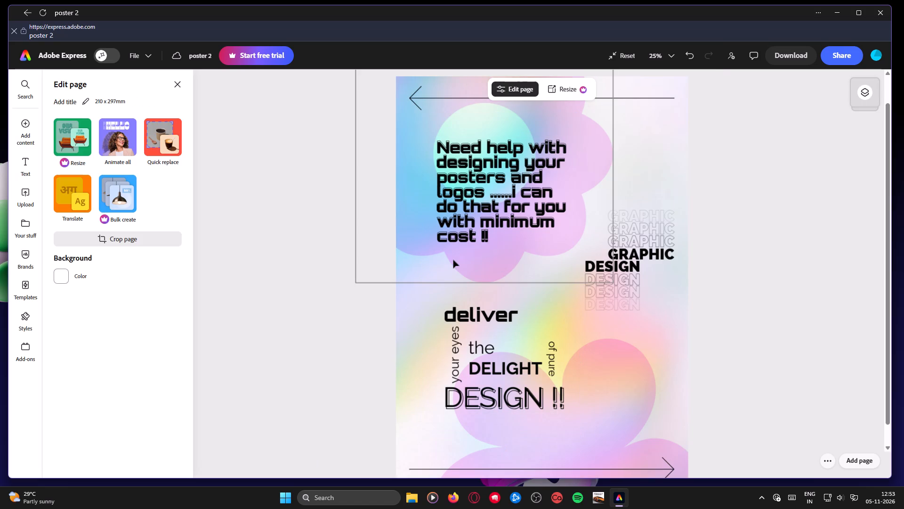
click(804, 281)
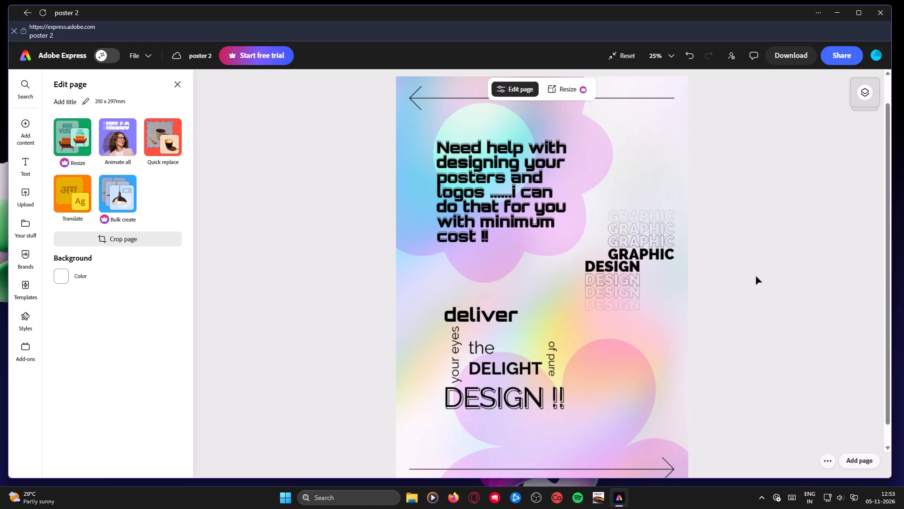
Apply the blurred green gradient from the Featured backgrounds as the poster's page background.
click(23, 131)
click(112, 139)
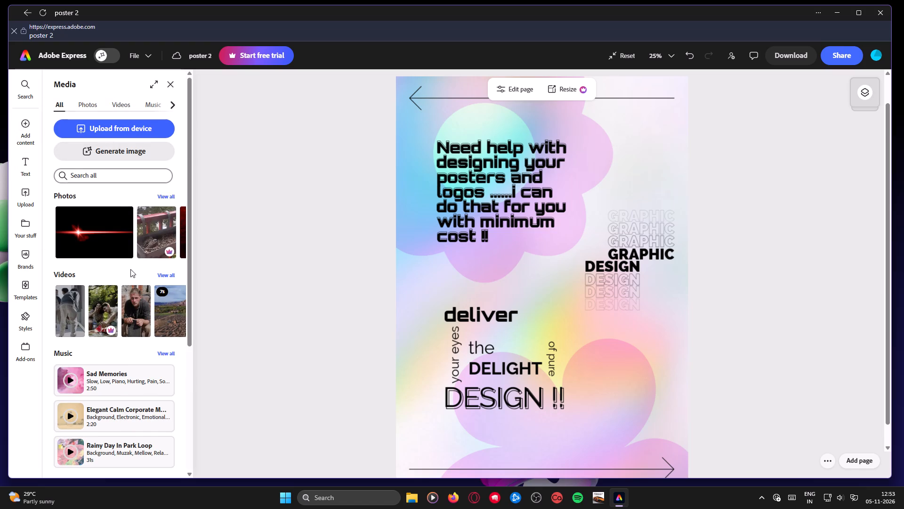
click(26, 136)
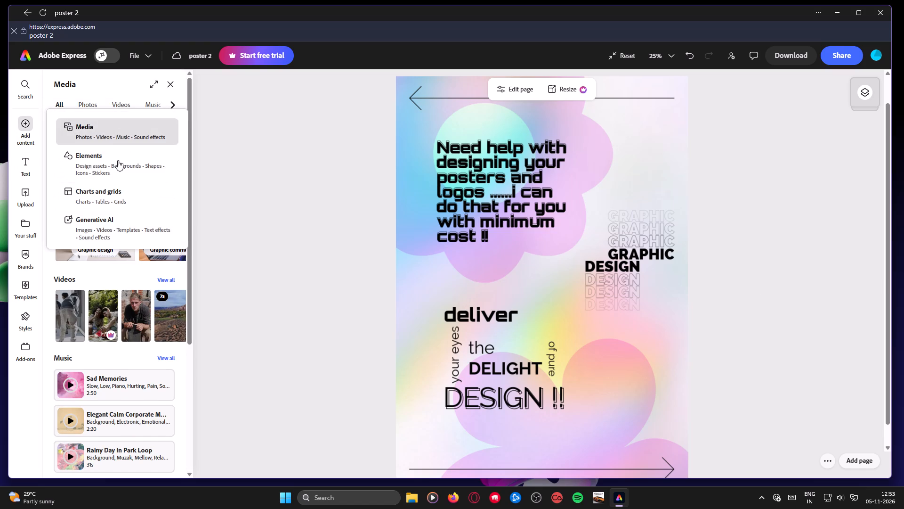
click(118, 162)
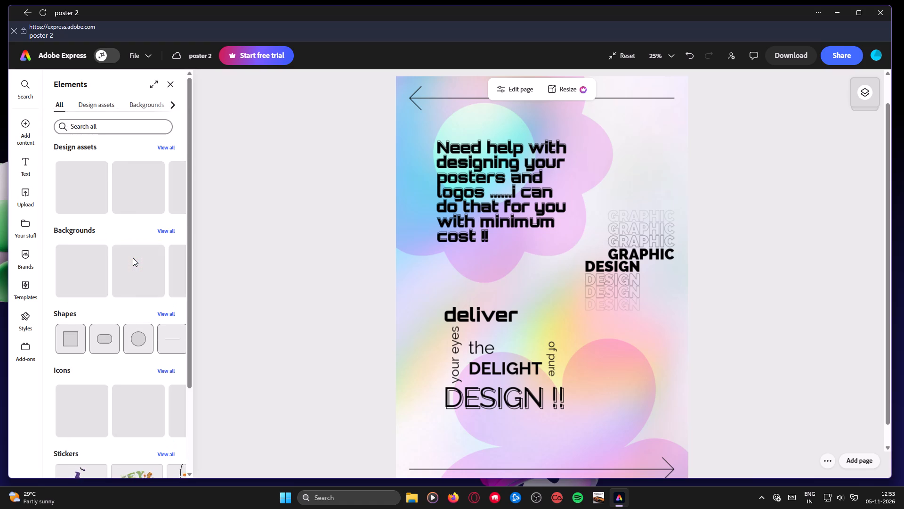
click(168, 232)
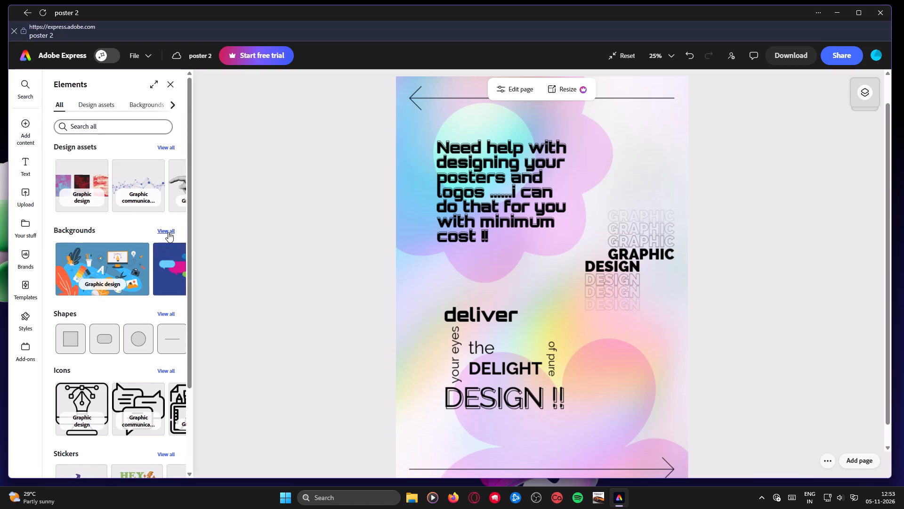
scroll(148, 304, down, 7)
scroll(155, 304, up, 4)
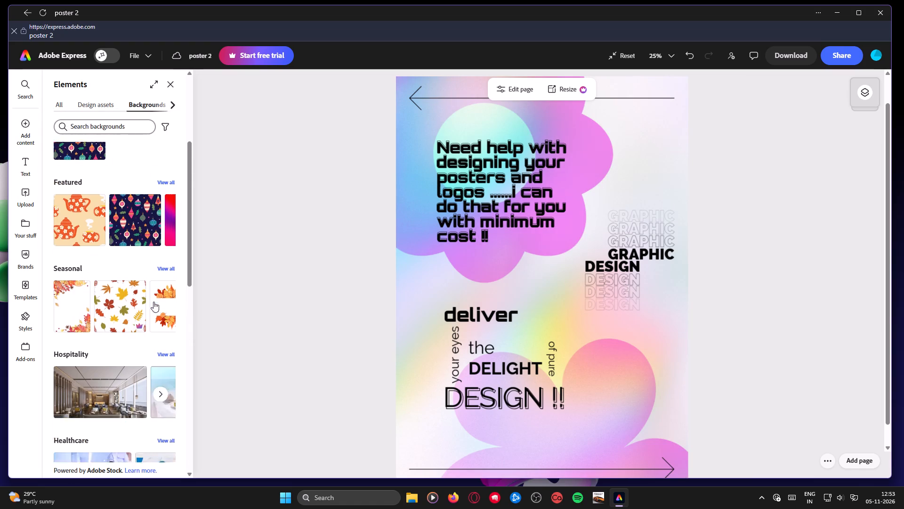
click(161, 274)
click(161, 274)
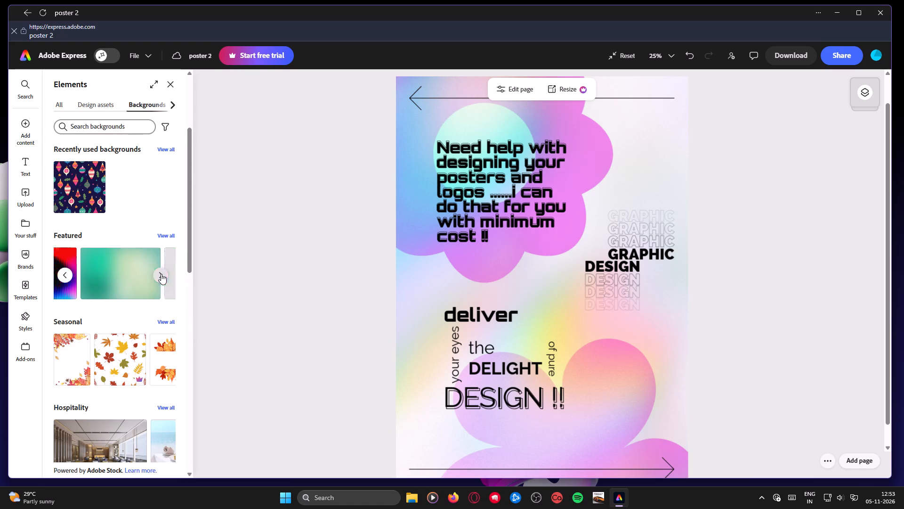
click(109, 286)
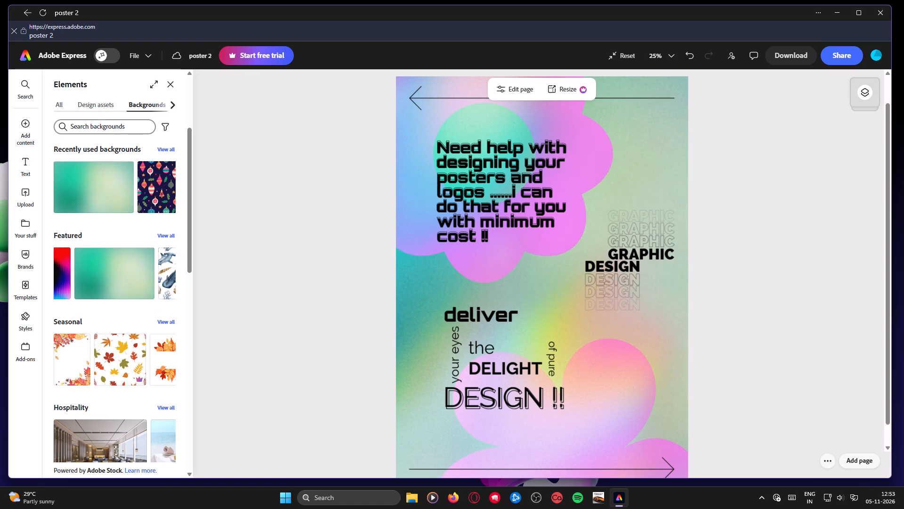
Undo the blurred green gradient so the poster returns to its previous page background.
scroll(141, 287, down, 8)
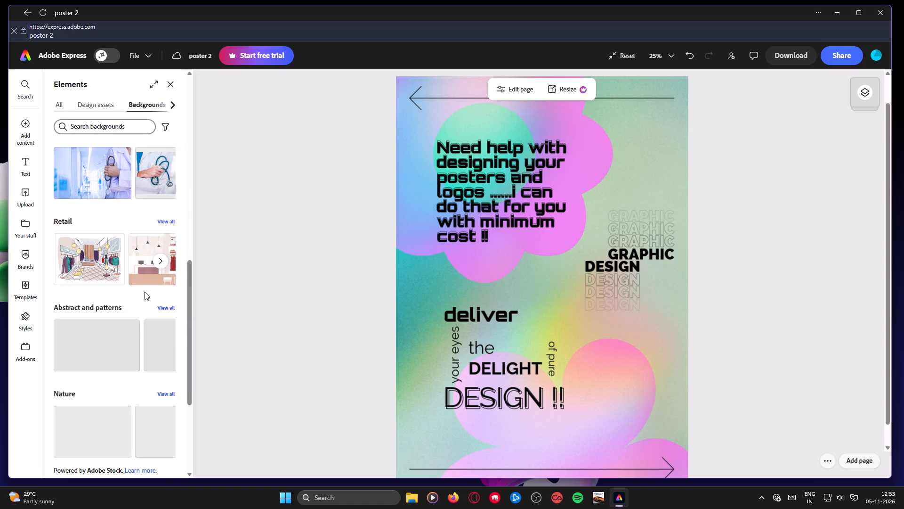
scroll(140, 295, down, 7)
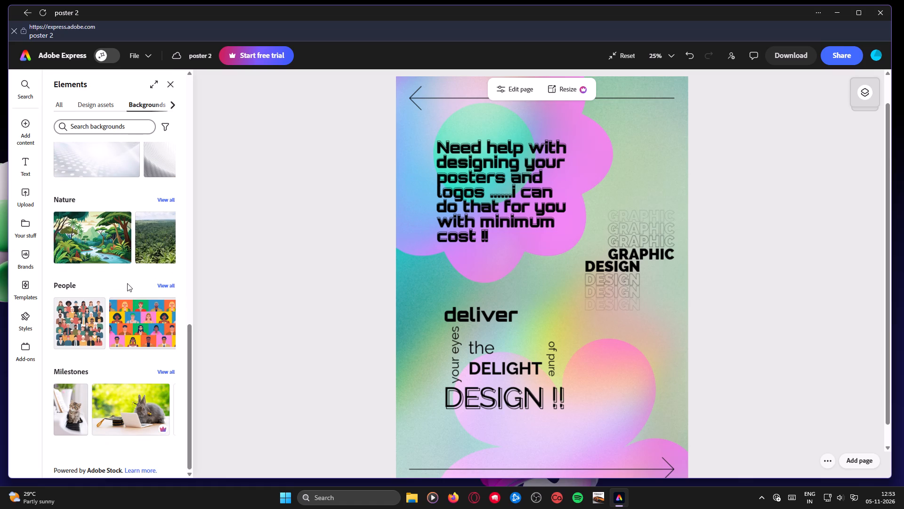
key(ctrl+z)
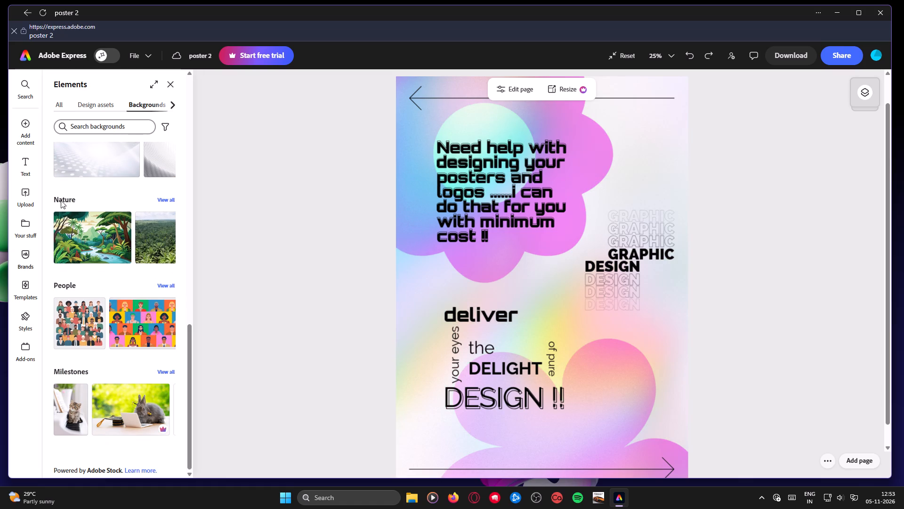
Add the multicoloured wave graphic from the Graphic design collection of design assets to the poster.
click(90, 107)
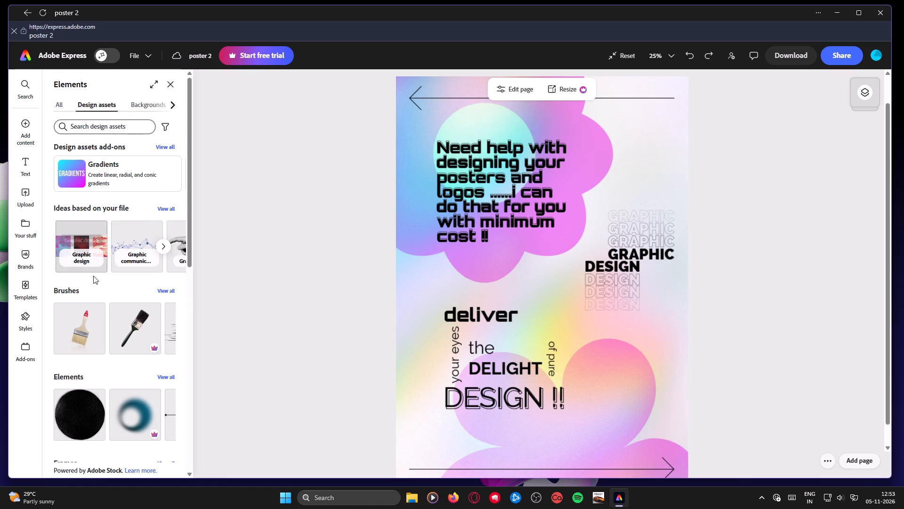
click(58, 109)
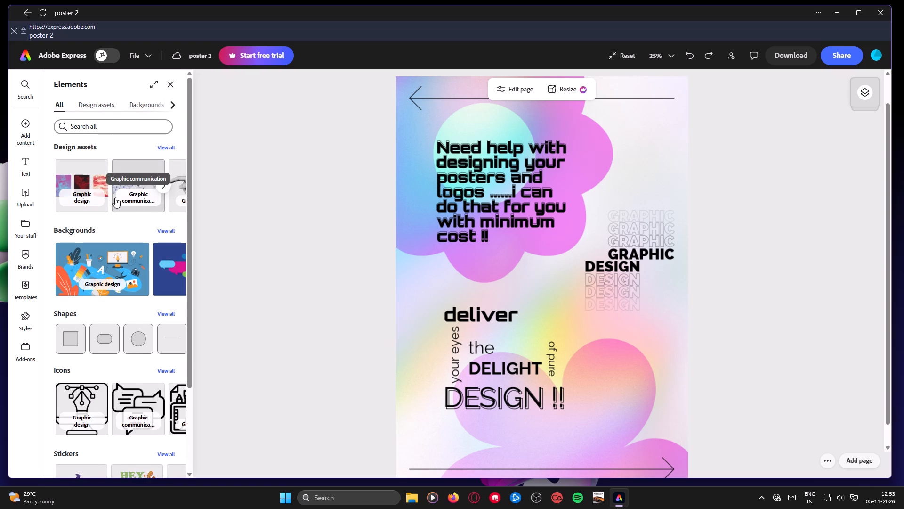
click(89, 197)
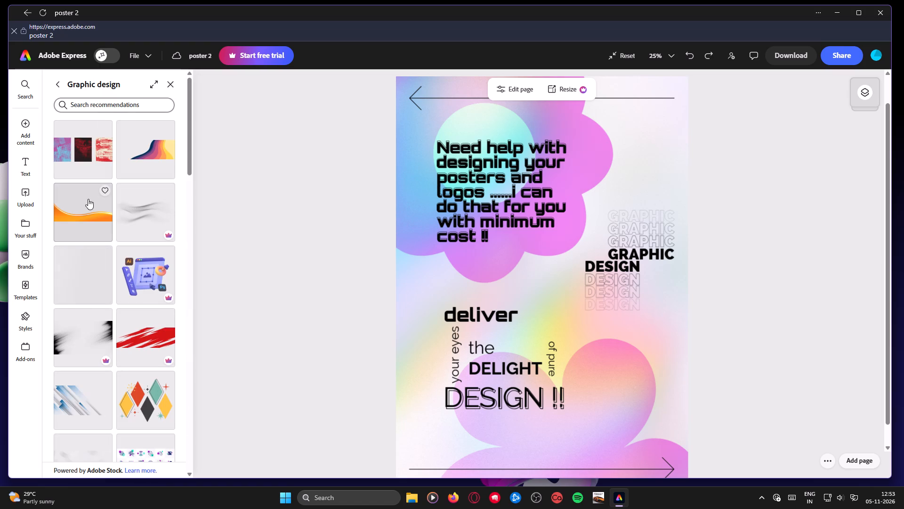
click(129, 160)
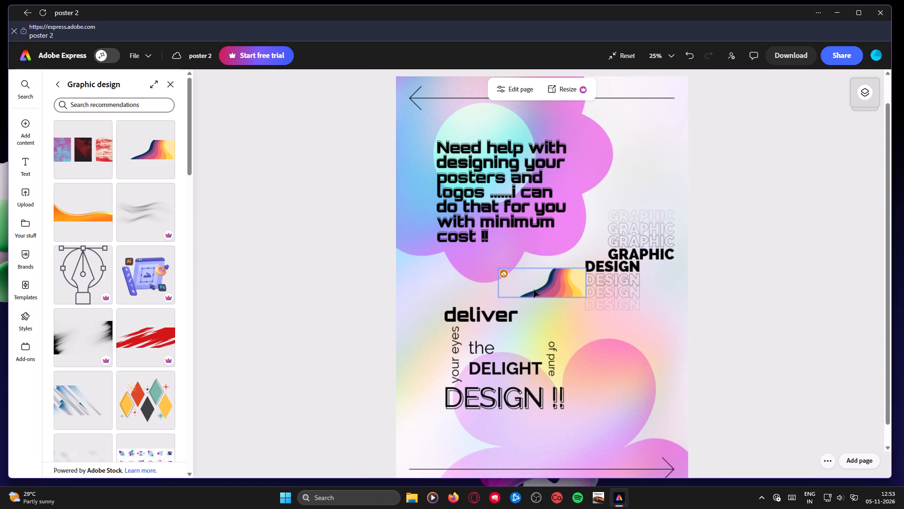
Enlarge the wave graphic proportionally until it is wider than the page and align it with the poster's top edge.
click(538, 289)
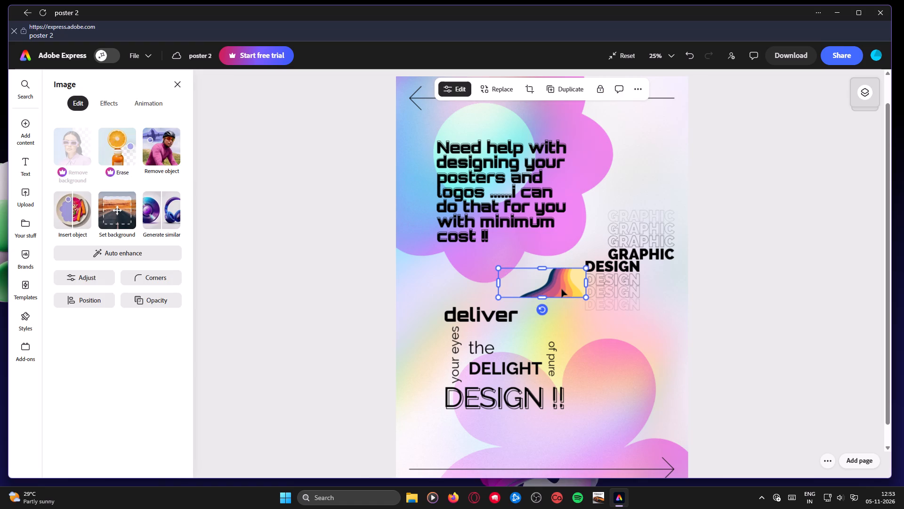
drag(498, 297, 332, 421)
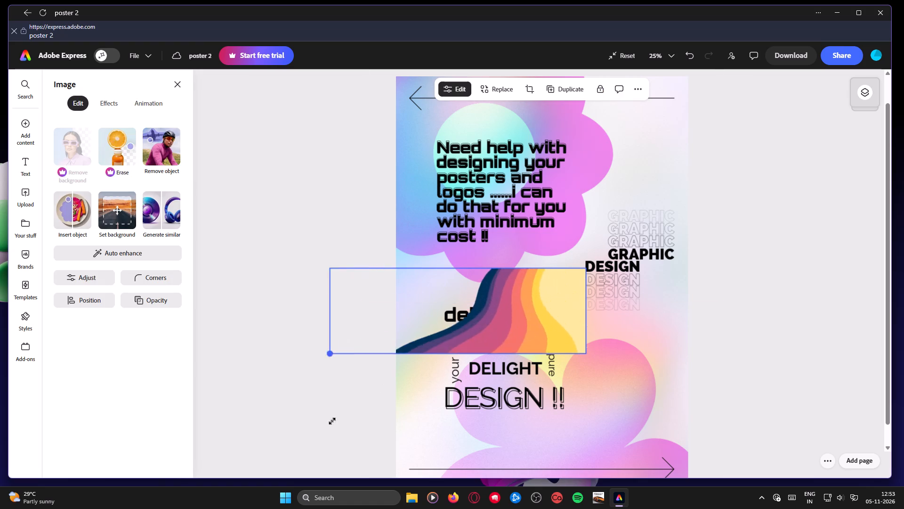
drag(332, 421, 196, 508)
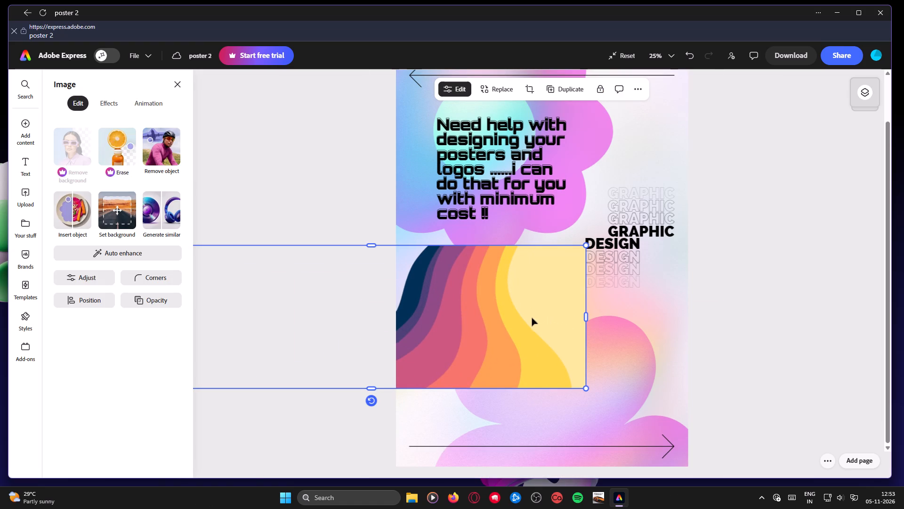
ctrl+scroll(527, 318, down, 5)
ctrl+scroll(517, 313, up, 2)
drag(541, 310, 546, 311)
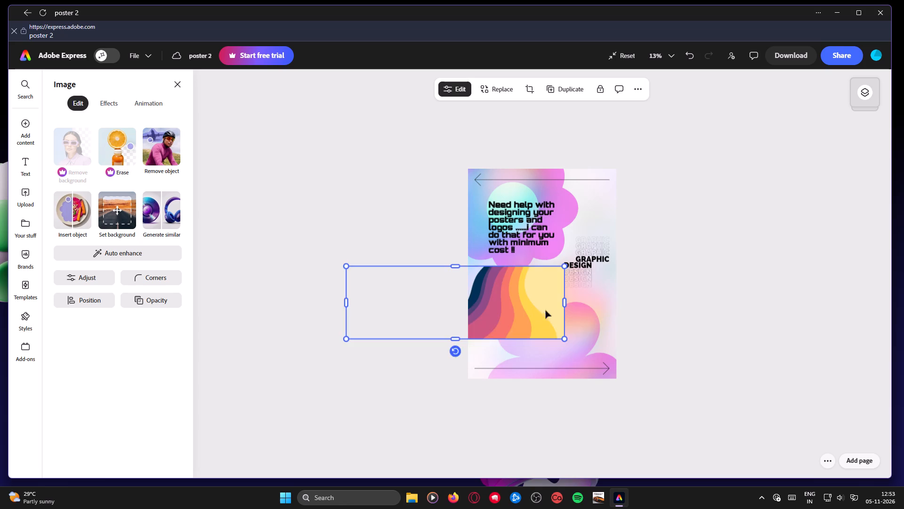
drag(546, 311, 613, 216)
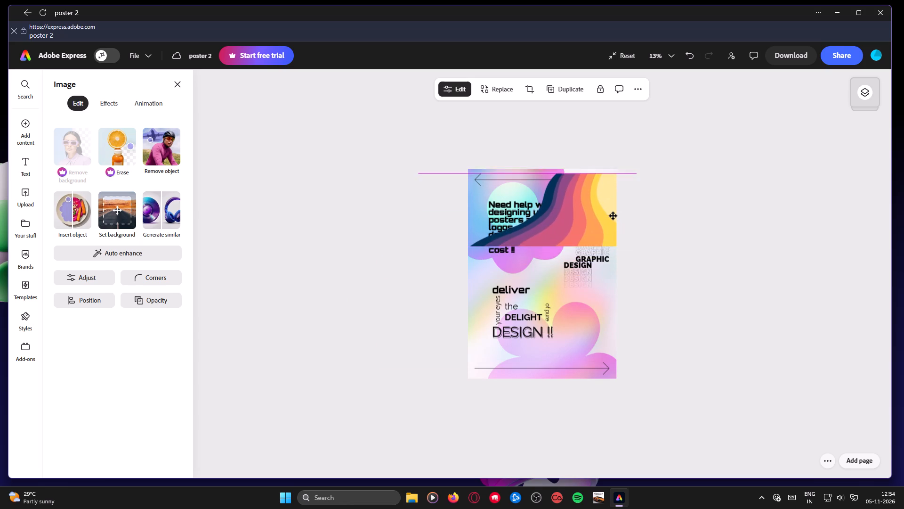
drag(613, 216, 616, 212)
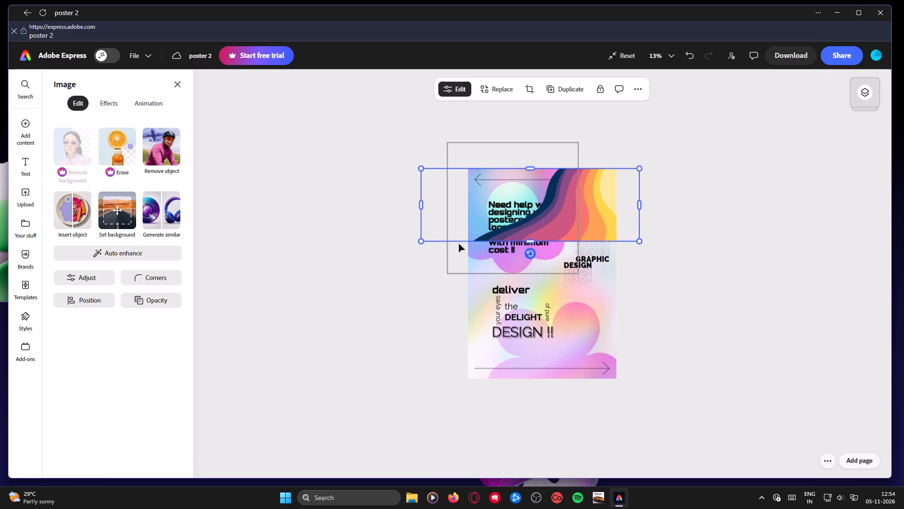
Stretch the wave graphic taller and wider, then reposition it so its coloured bands cover the entire poster.
drag(532, 242, 538, 384)
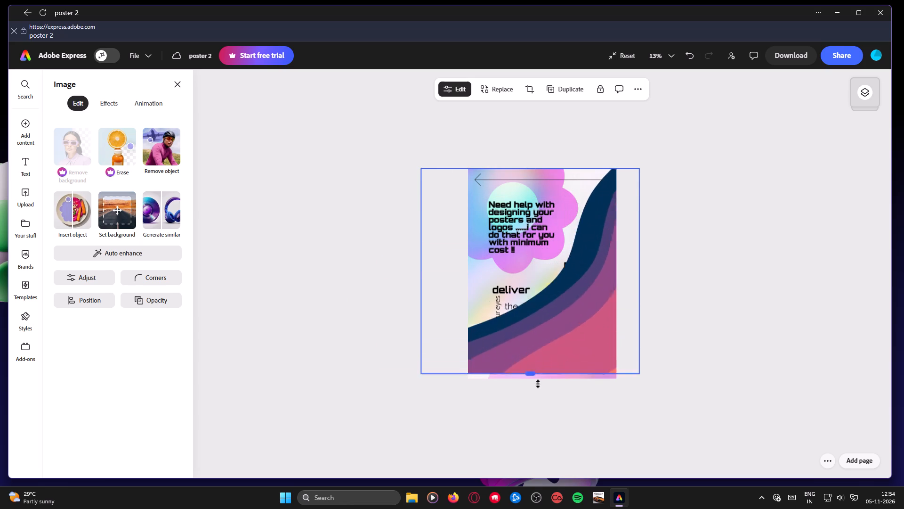
drag(538, 384, 529, 416)
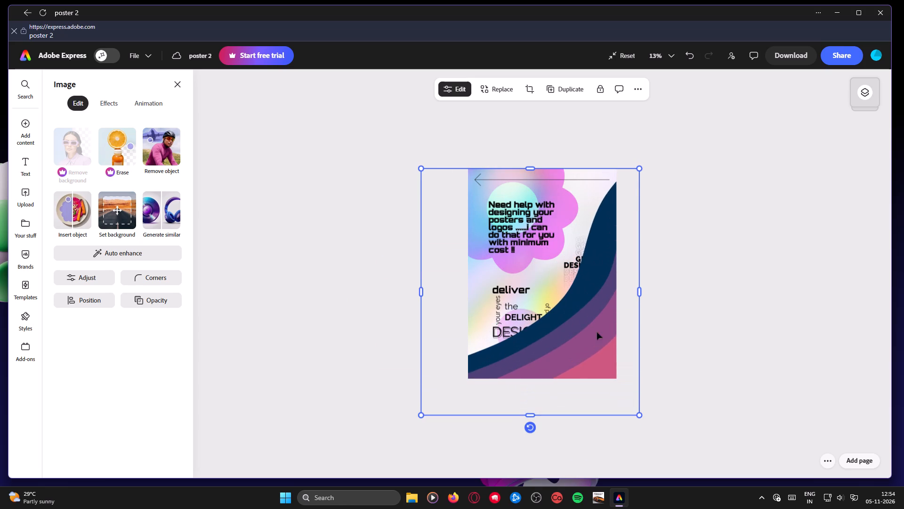
drag(589, 341, 536, 304)
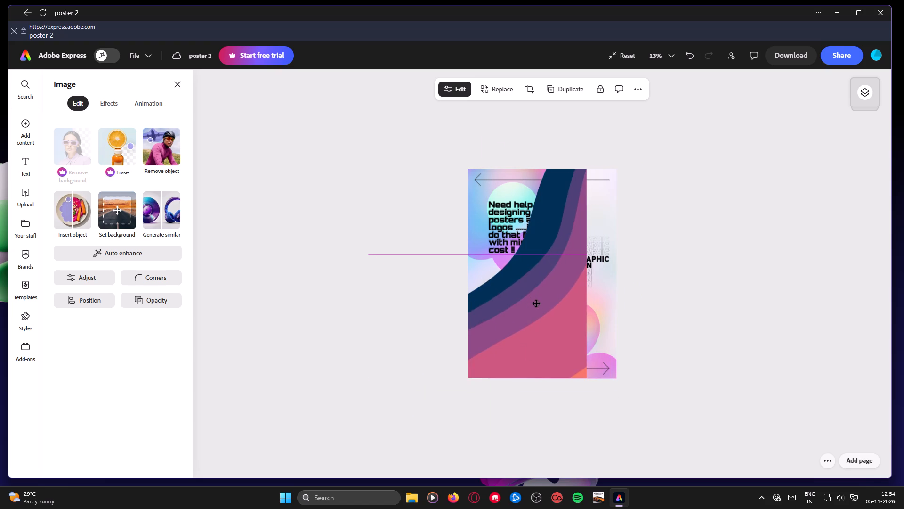
drag(536, 304, 517, 313)
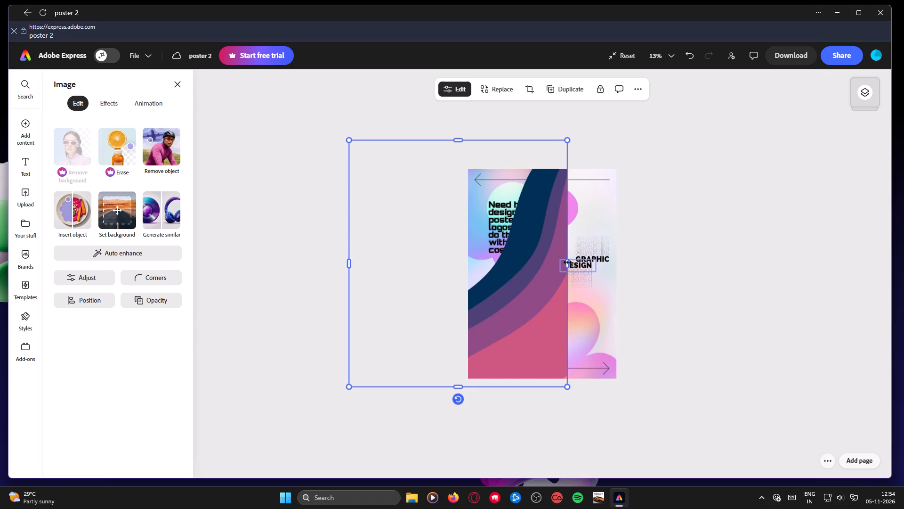
drag(567, 262, 871, 263)
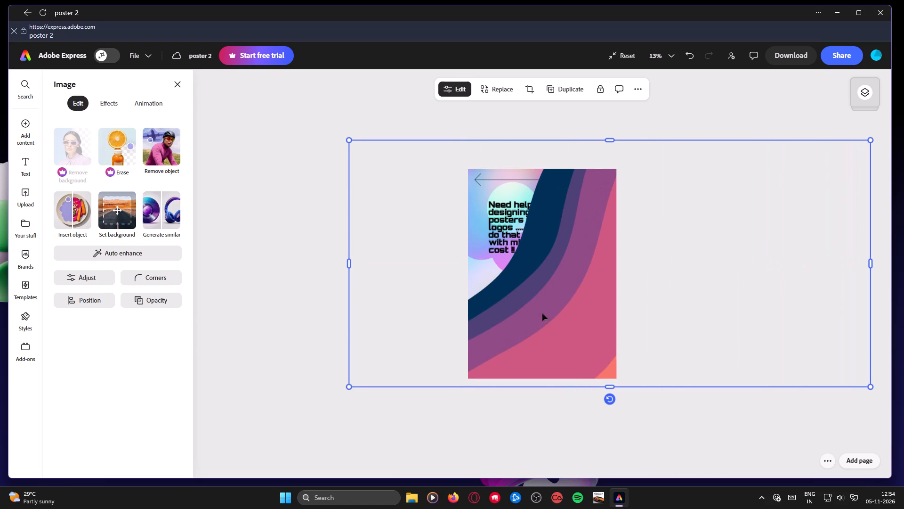
drag(573, 316, 498, 330)
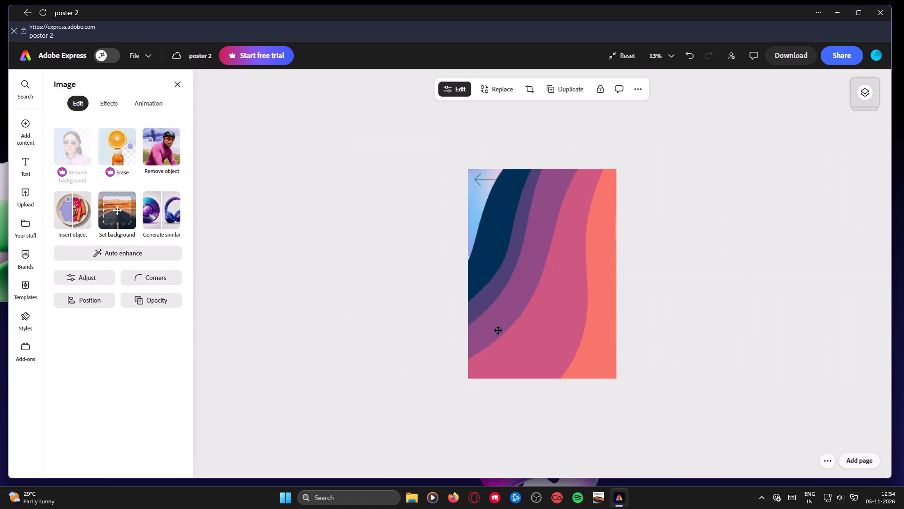
drag(498, 330, 467, 329)
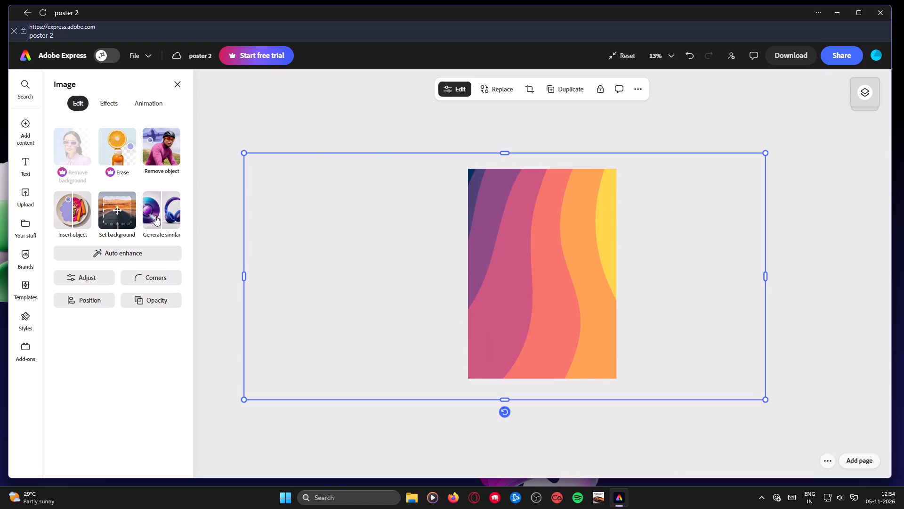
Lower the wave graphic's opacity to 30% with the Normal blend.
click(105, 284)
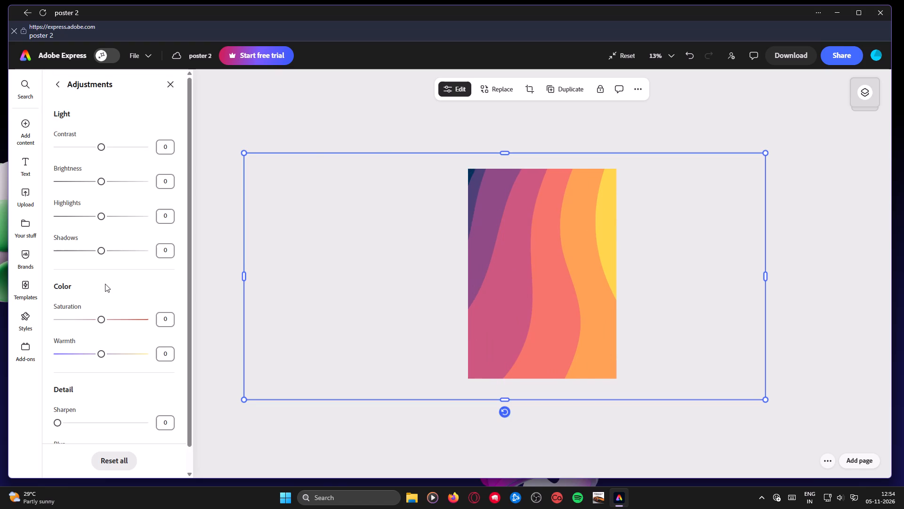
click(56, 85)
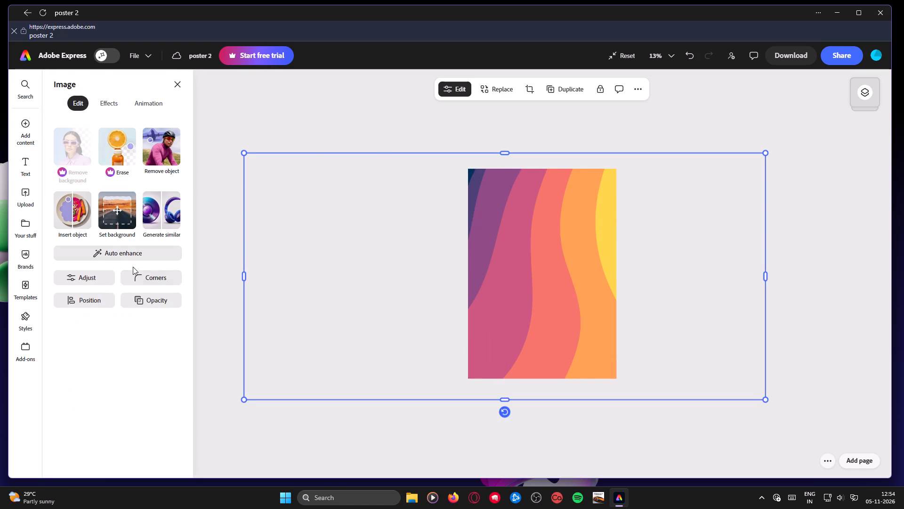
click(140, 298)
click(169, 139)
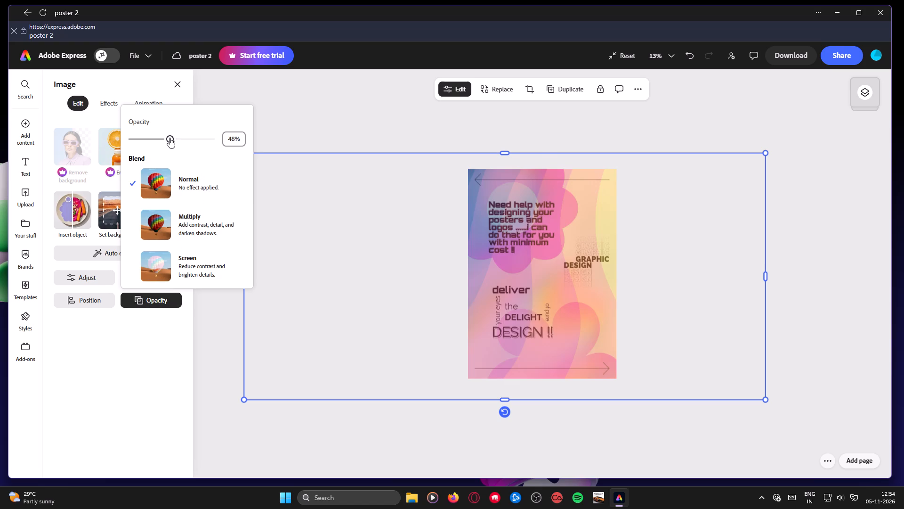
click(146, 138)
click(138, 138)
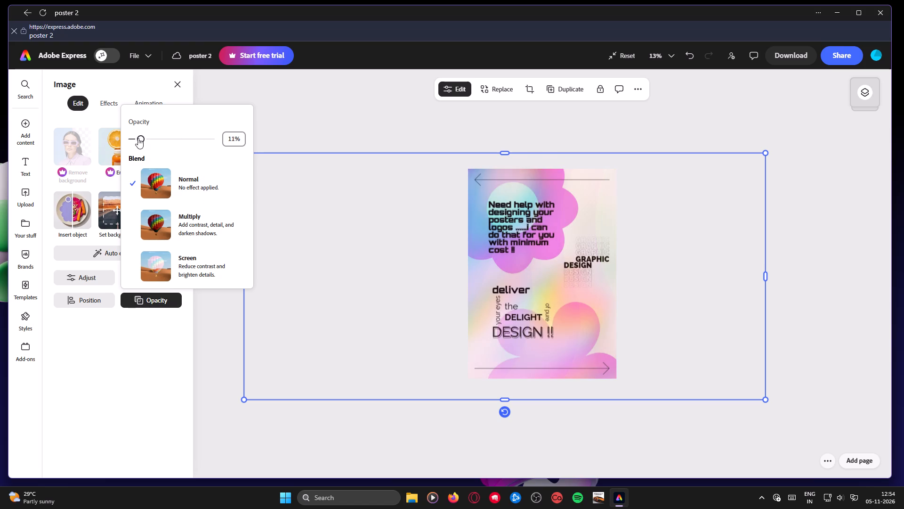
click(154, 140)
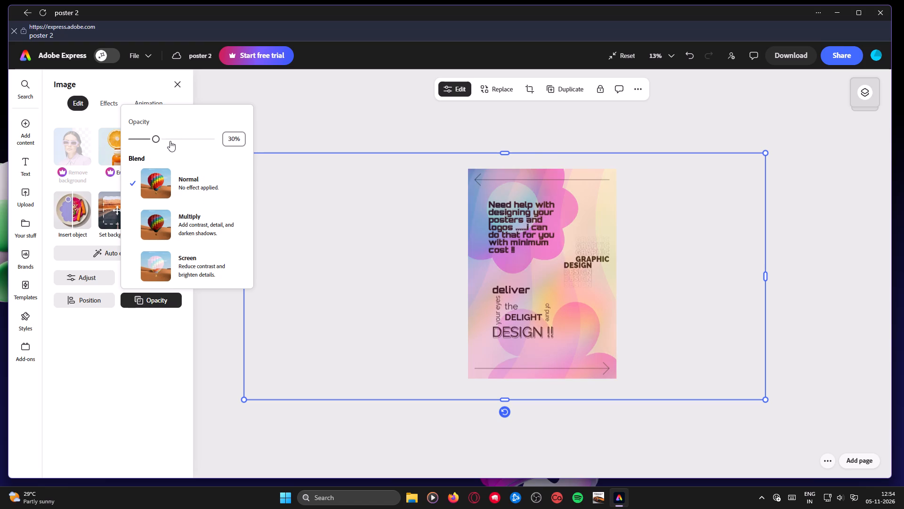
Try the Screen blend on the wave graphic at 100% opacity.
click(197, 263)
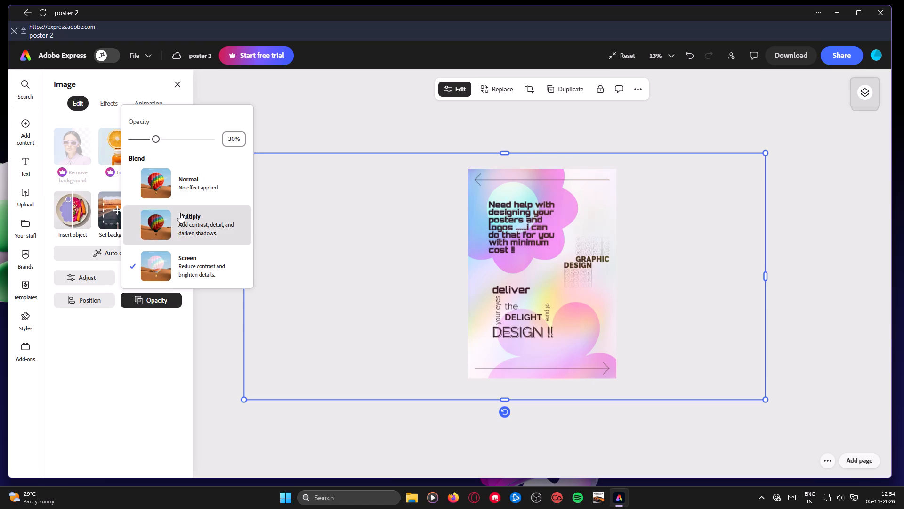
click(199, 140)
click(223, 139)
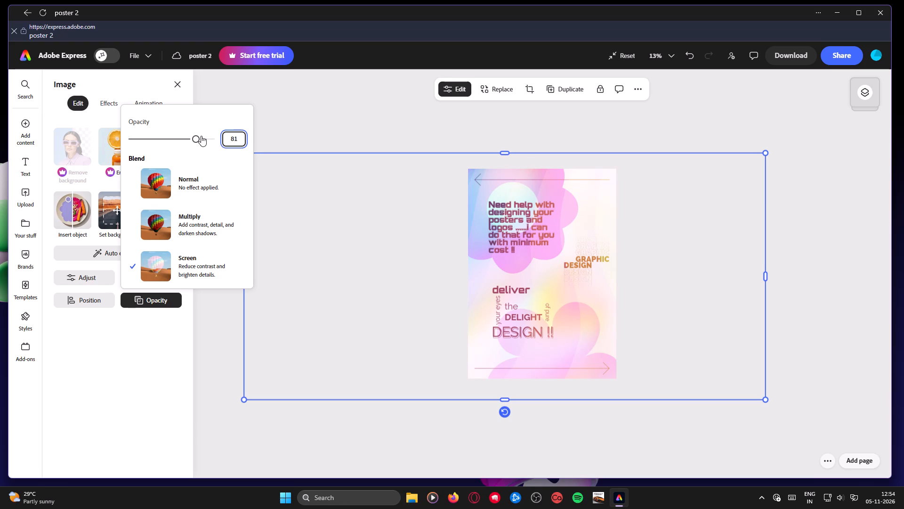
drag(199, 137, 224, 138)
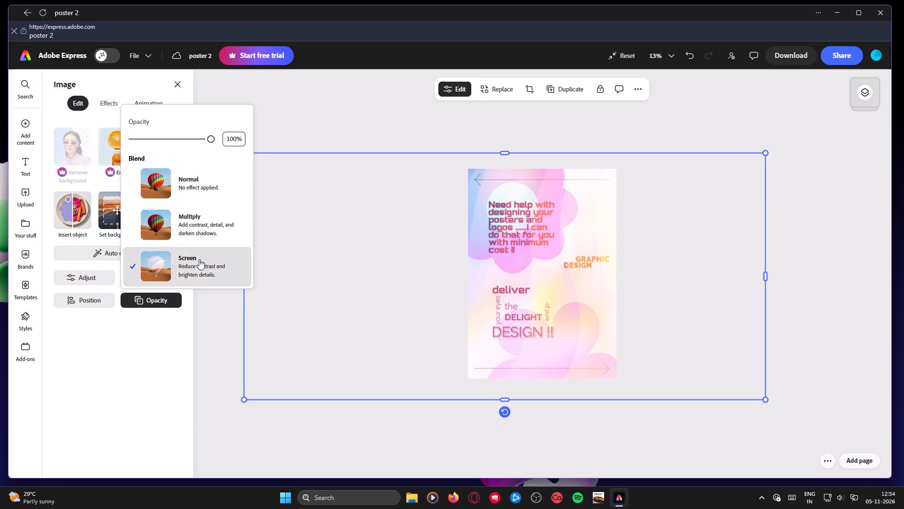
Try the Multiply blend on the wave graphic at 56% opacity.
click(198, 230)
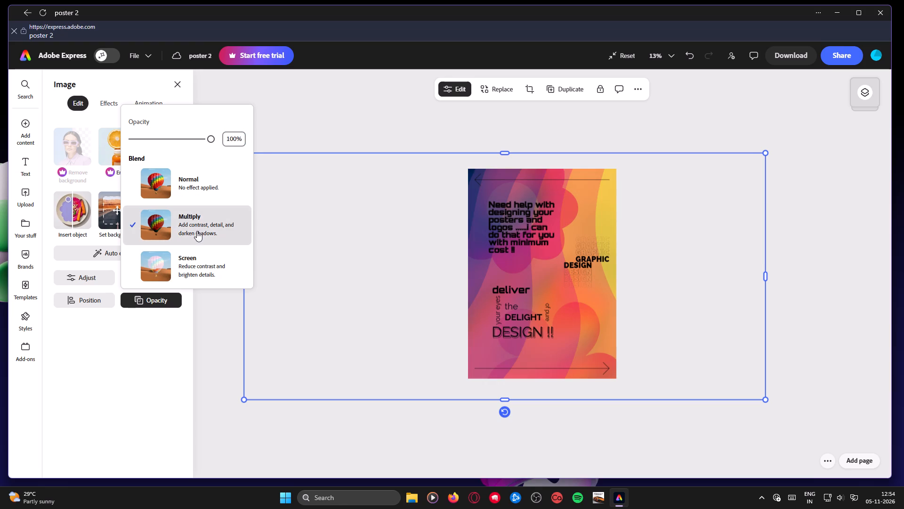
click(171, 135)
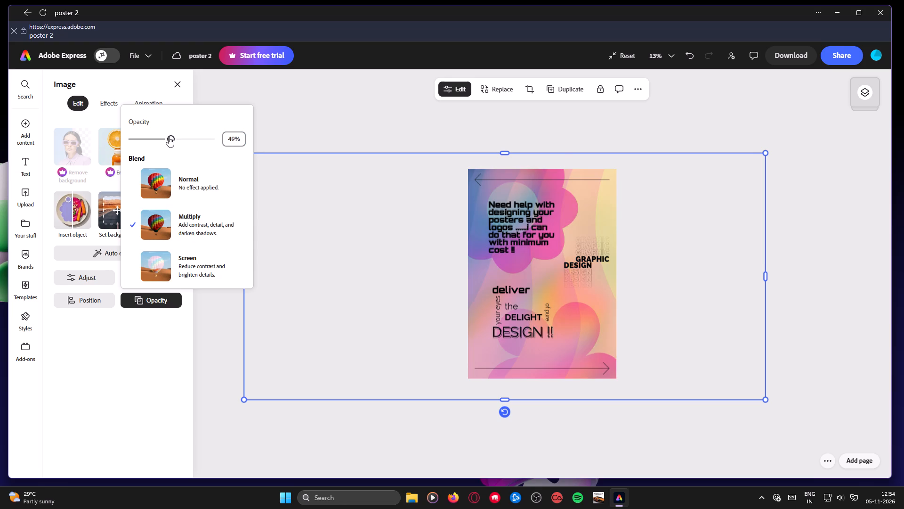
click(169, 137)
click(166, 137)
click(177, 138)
Set the wave graphic's blend to Screen with 100% opacity.
click(179, 281)
drag(176, 139, 246, 143)
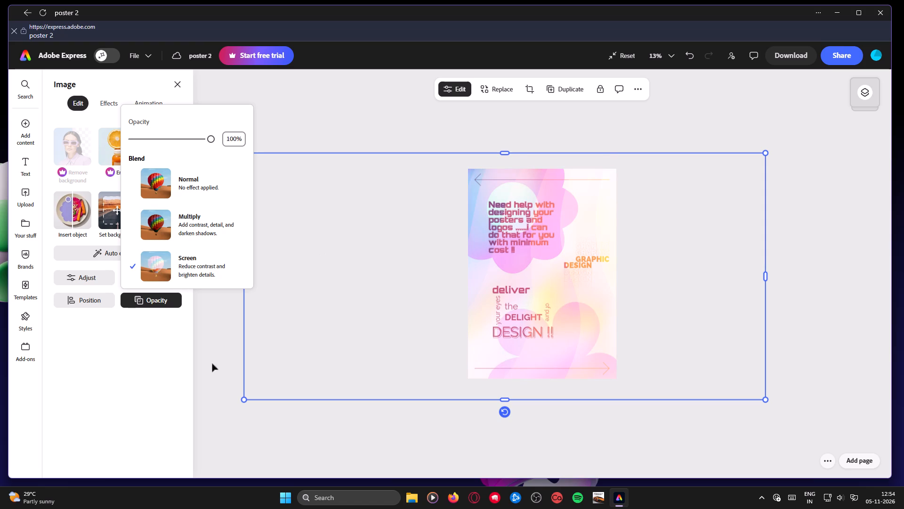
click(212, 312)
Reselect the wave graphic and set its Shadows adjustment to 8.
click(573, 275)
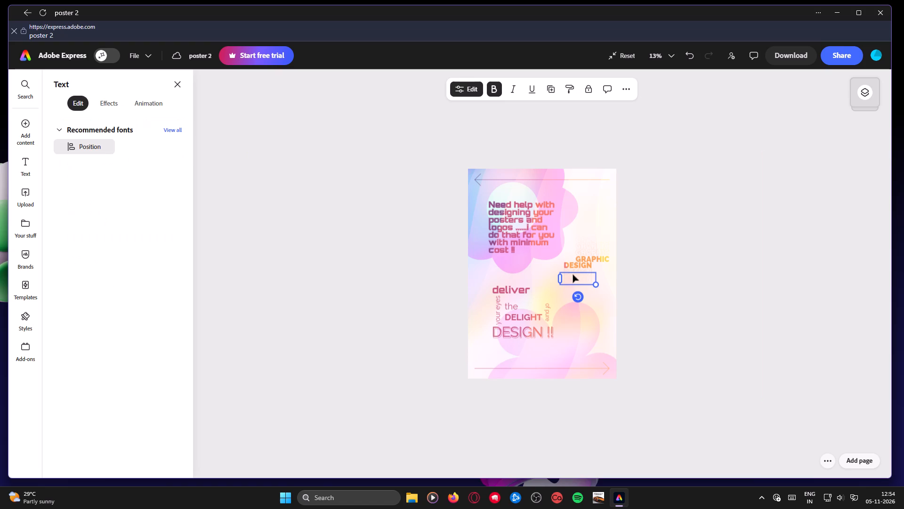
click(535, 271)
click(481, 280)
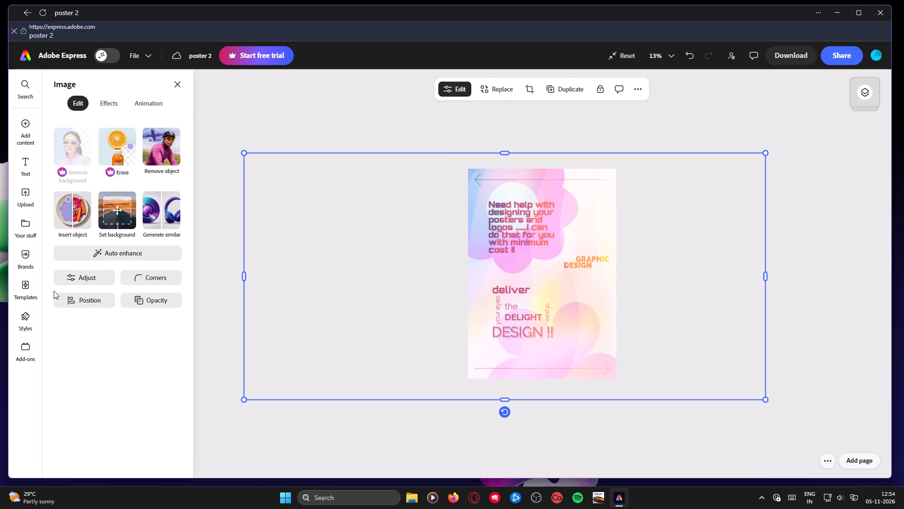
click(85, 302)
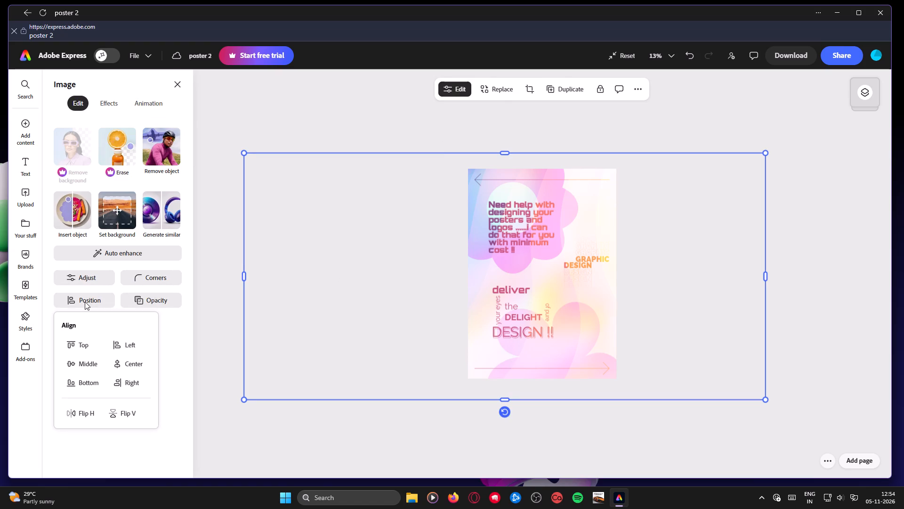
click(87, 279)
click(87, 279)
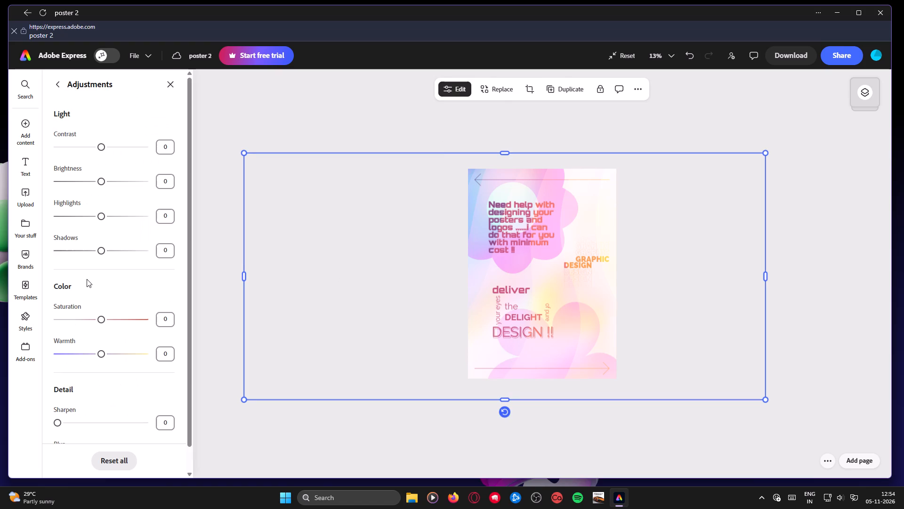
click(102, 251)
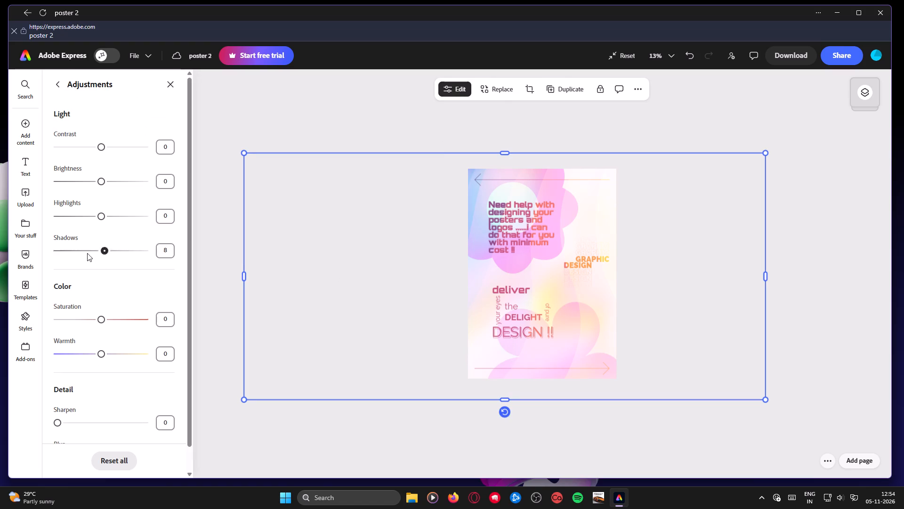
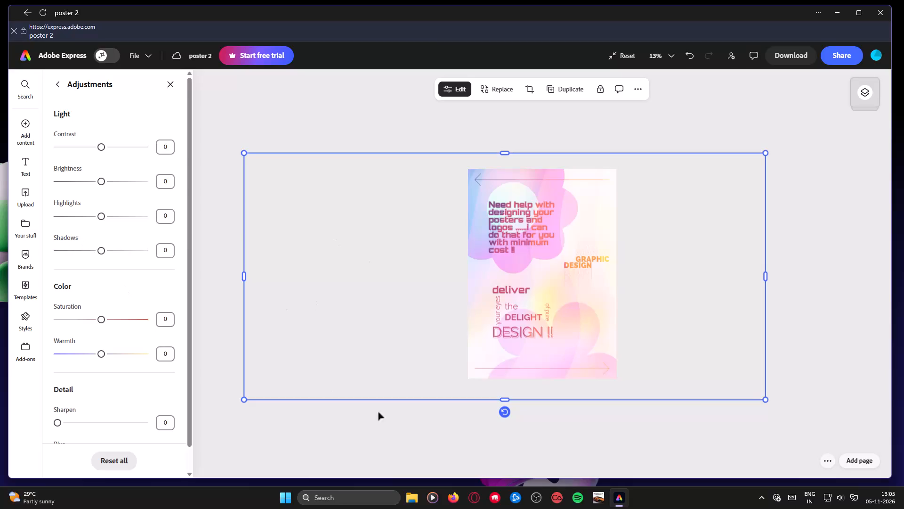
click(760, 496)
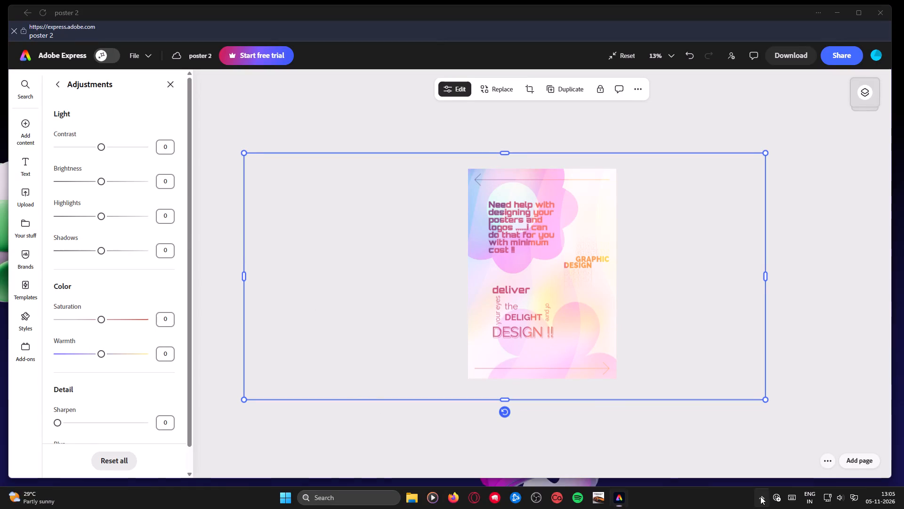
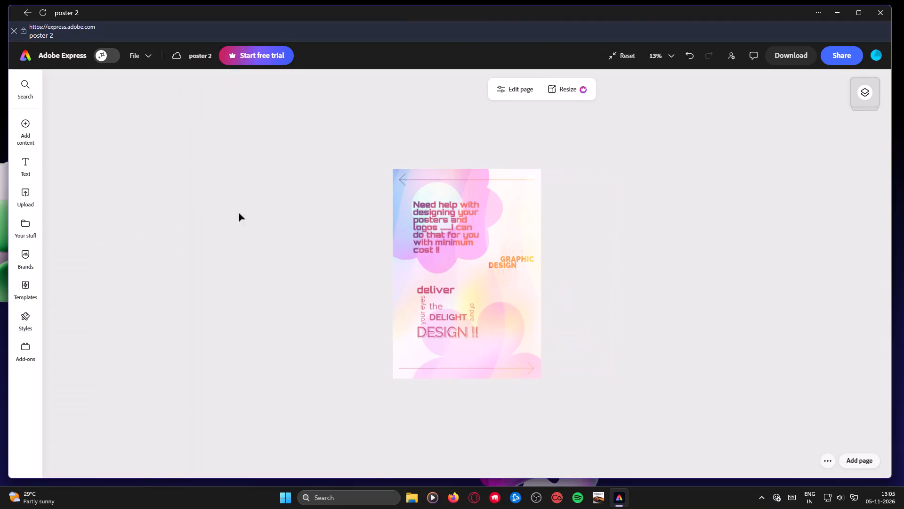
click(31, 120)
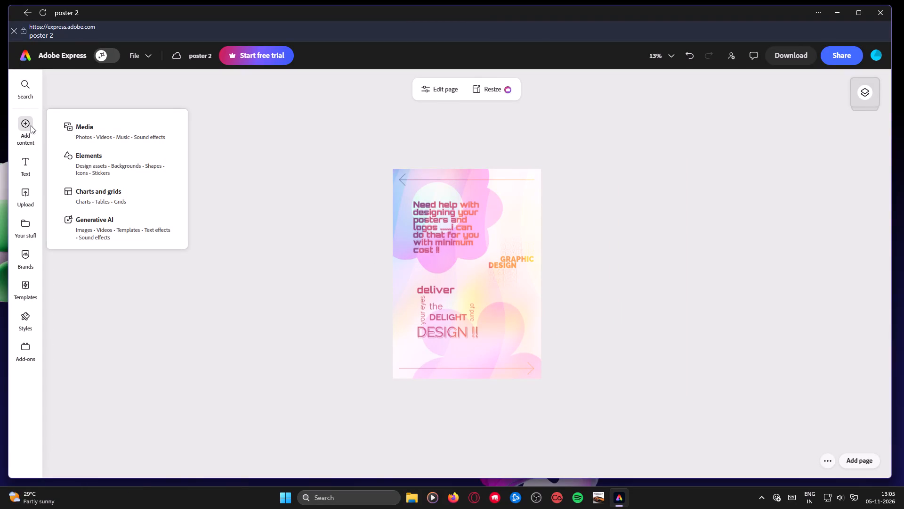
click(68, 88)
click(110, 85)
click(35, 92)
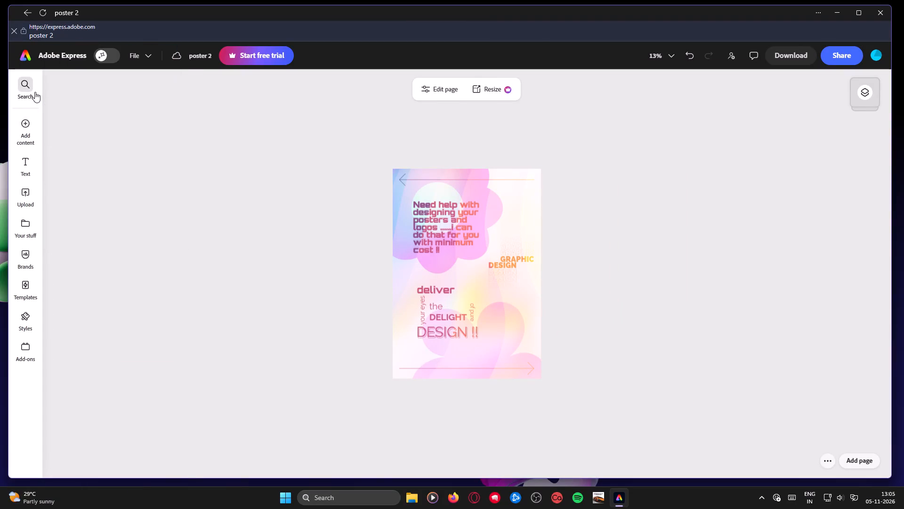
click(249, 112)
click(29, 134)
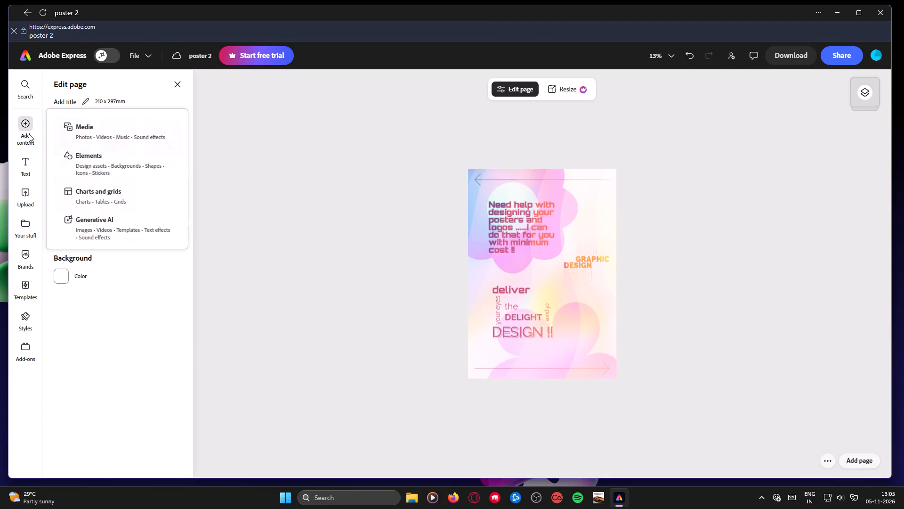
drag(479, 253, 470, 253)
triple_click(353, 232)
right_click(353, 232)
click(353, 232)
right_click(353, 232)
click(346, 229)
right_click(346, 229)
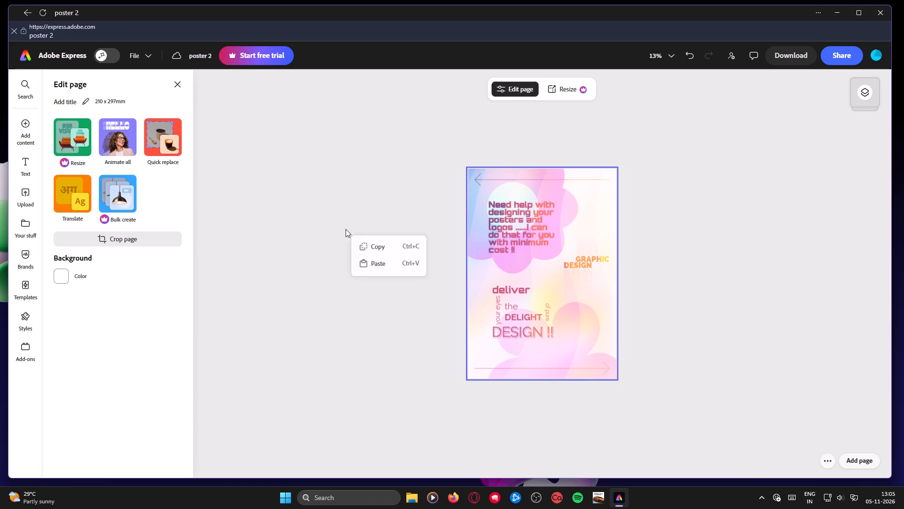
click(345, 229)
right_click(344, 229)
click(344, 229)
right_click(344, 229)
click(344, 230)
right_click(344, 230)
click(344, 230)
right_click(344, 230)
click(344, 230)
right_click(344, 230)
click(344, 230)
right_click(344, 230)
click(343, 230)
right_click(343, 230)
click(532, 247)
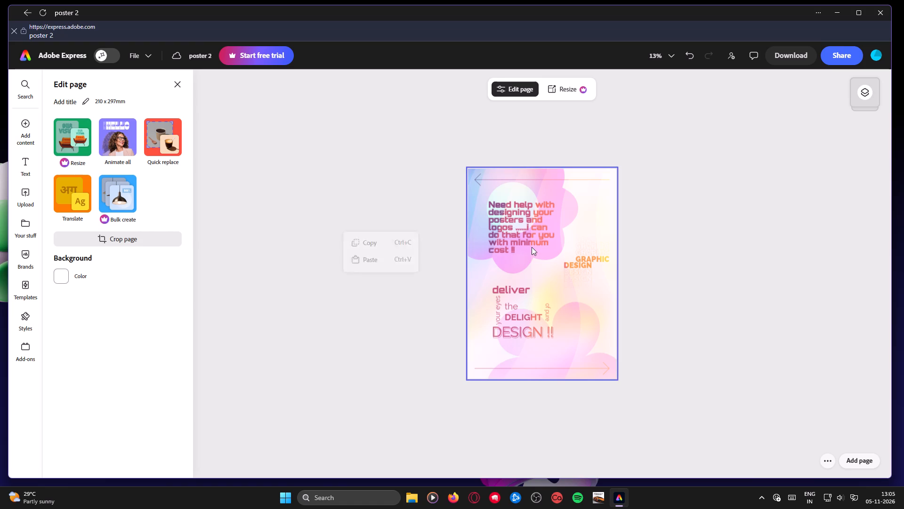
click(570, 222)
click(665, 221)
Undo the blend and light adjustments on the multicoloured wave graphic, keeping it opaque and positioned across the whole page.
key(ctrl+z)
key(ctrl+z)
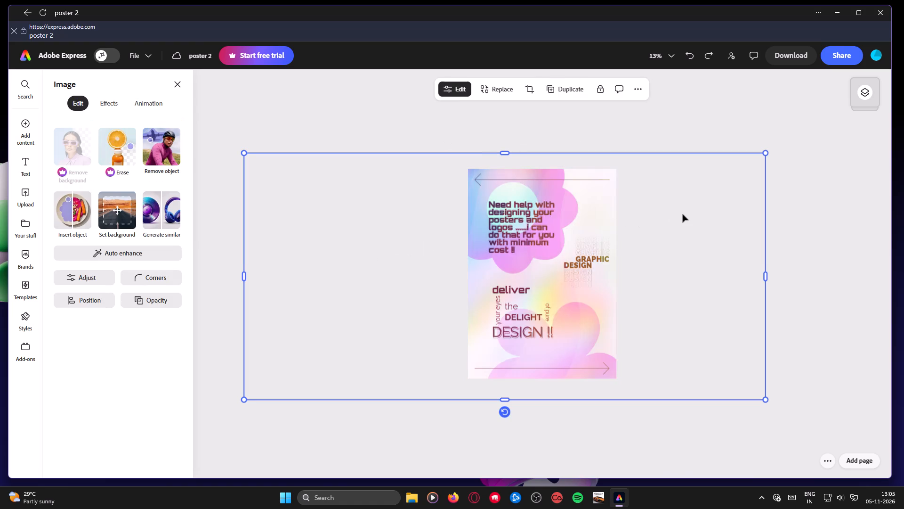
key(ctrl+z)
key(ctrl+z)
key(ctrl+z)
key(ctrl+z)
key(ctrl+z)
key(ctrl+z)
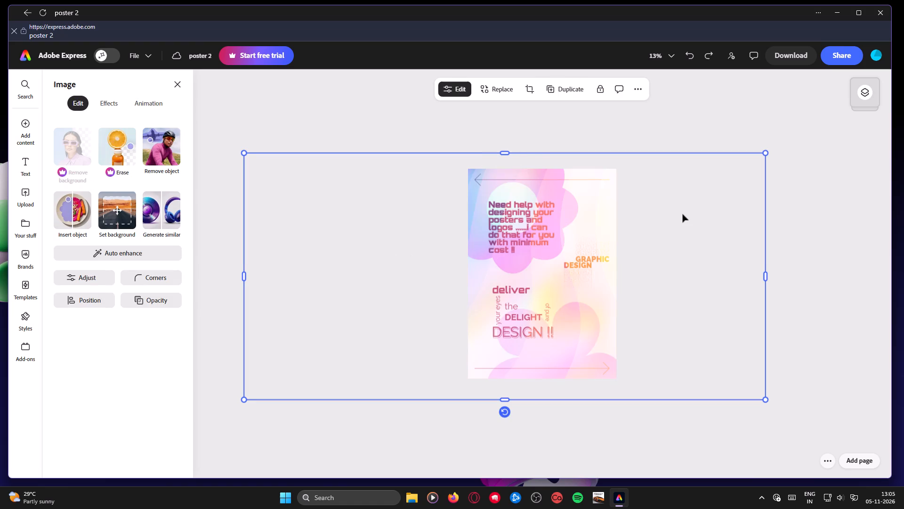
key(ctrl+z)
key(ctrl+z)
key(ctrl+z)
key(ctrl+z)
key(ctrl+z)
key(ctrl+z)
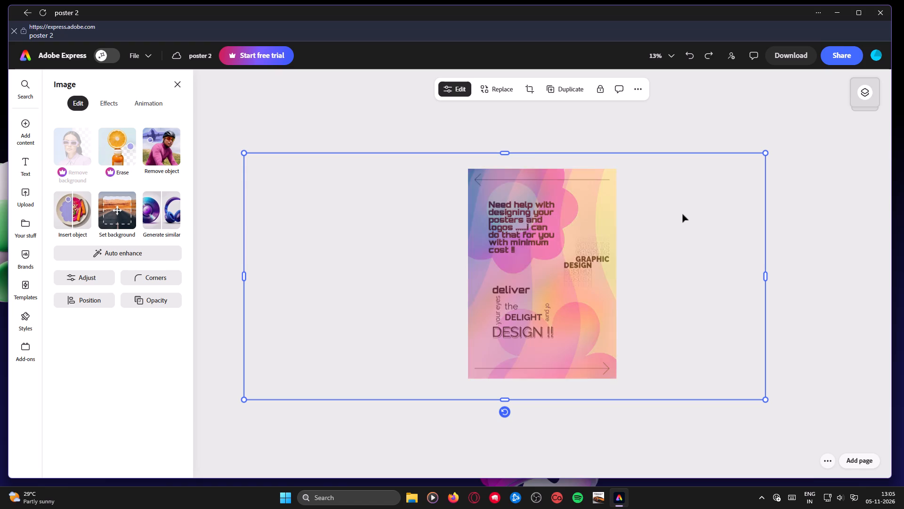
key(ctrl+z)
key(ctrl+z)
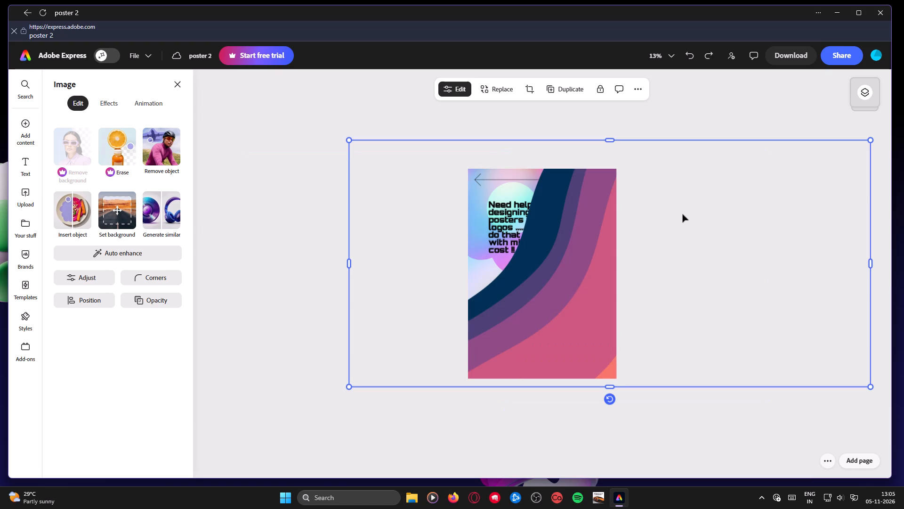
key(ctrl+y)
Shrink and crop the wave graphic into a narrow vertical strip on the poster's upper right side.
click(571, 252)
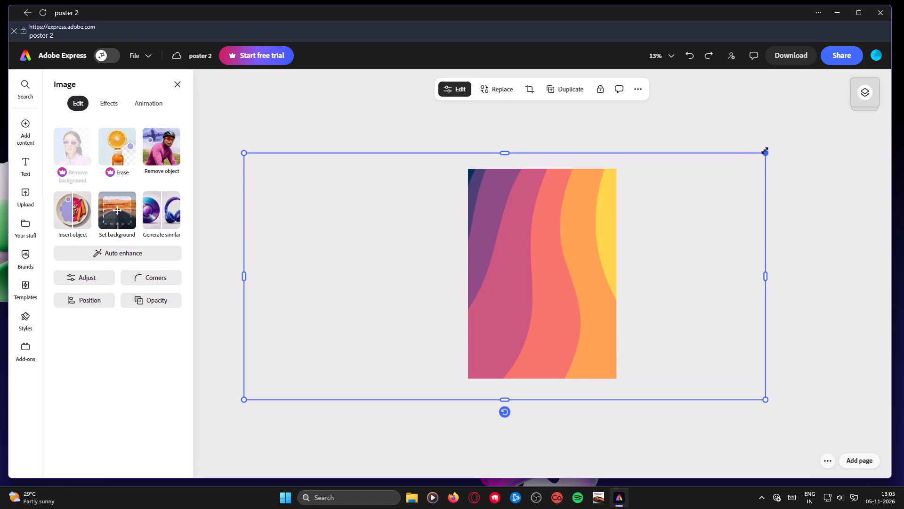
drag(765, 150, 456, 325)
drag(764, 153, 537, 320)
drag(480, 339, 574, 252)
drag(612, 250, 536, 257)
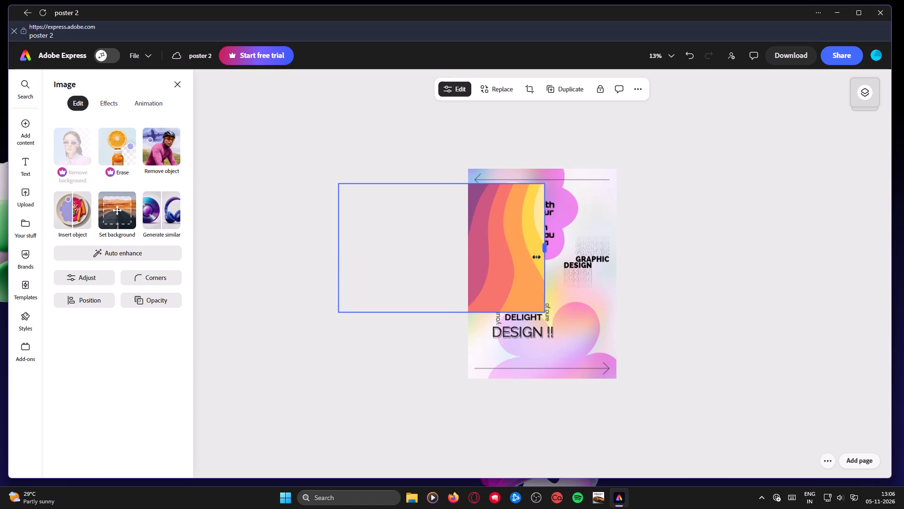
drag(536, 257, 498, 254)
drag(339, 250, 448, 247)
drag(485, 260, 598, 251)
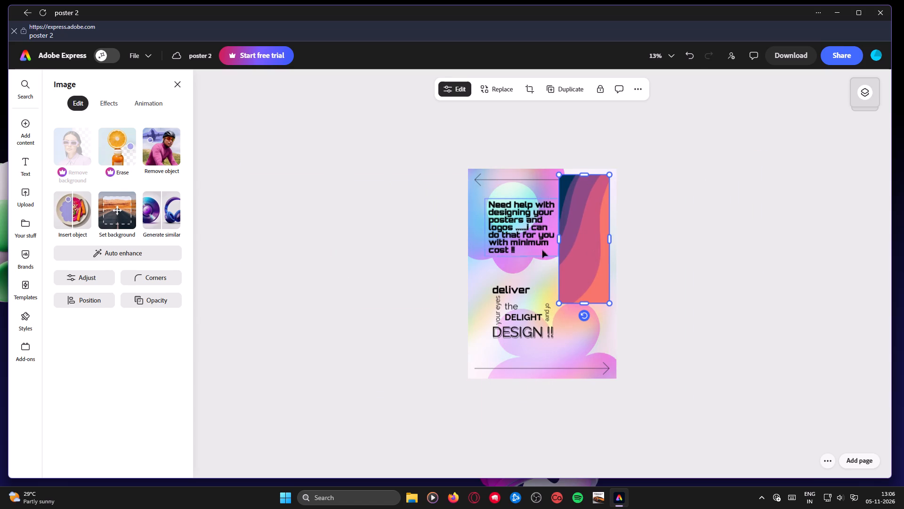
Widen the wave strip from its left edge and enlarge it to cover most of the poster.
drag(558, 241, 517, 242)
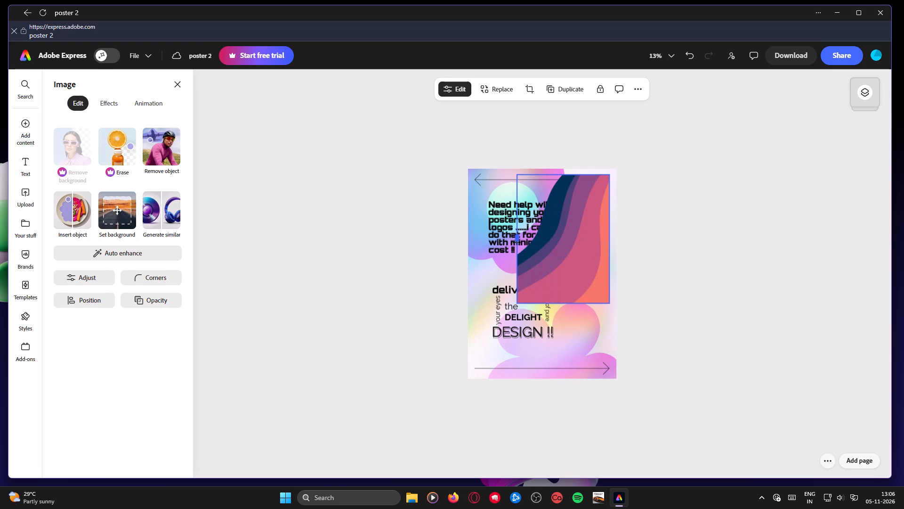
drag(517, 242, 525, 241)
drag(560, 247, 570, 241)
drag(534, 298, 504, 338)
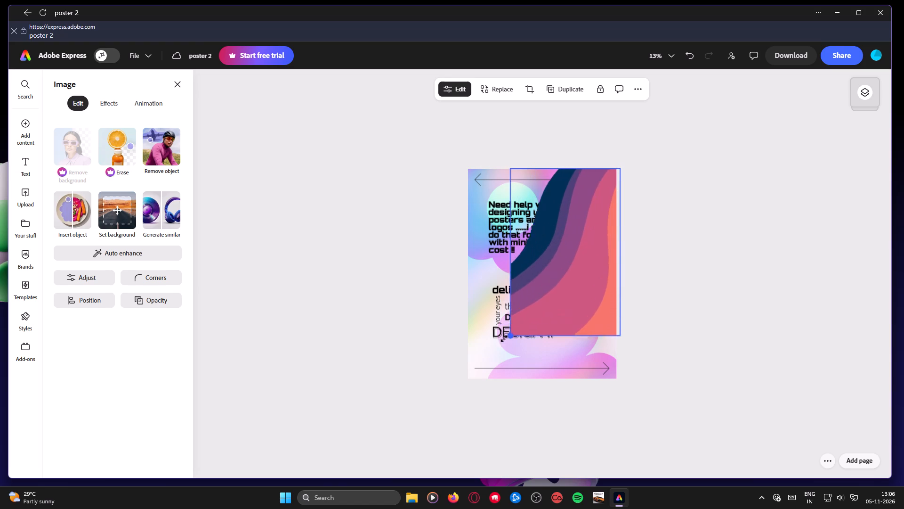
drag(504, 338, 458, 399)
Reposition the enlarged wave graphic over the poster's lower right area.
drag(544, 309, 642, 414)
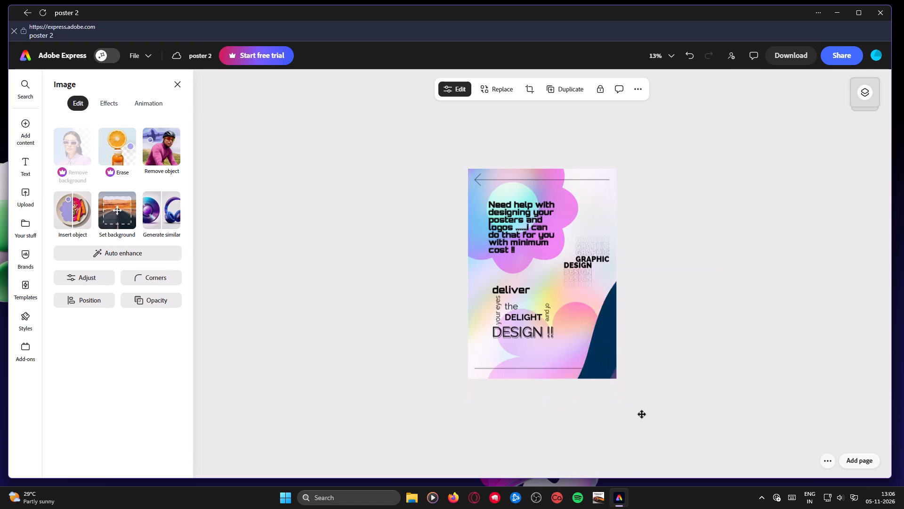
drag(642, 414, 544, 282)
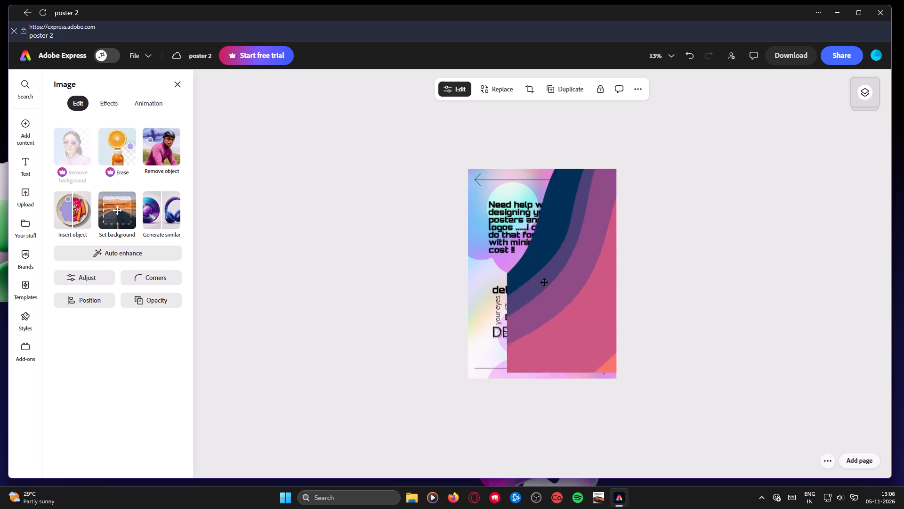
drag(544, 282, 628, 390)
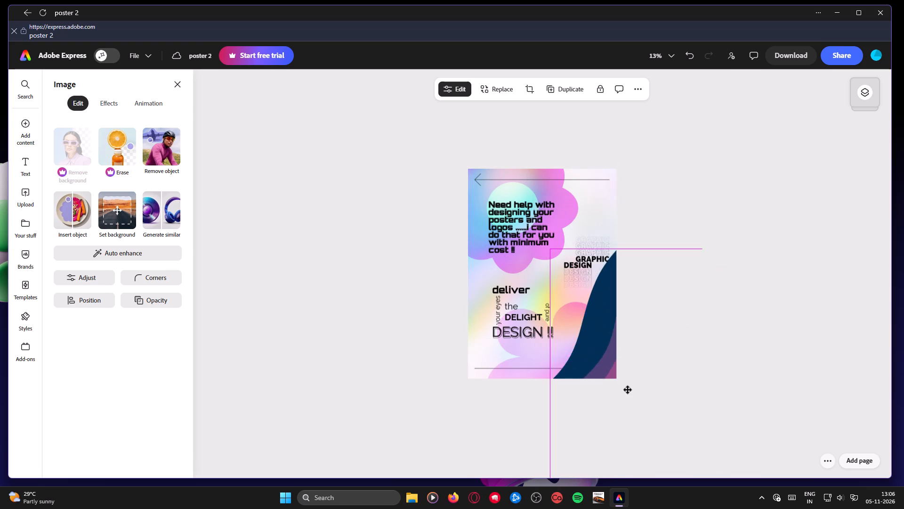
drag(628, 390, 595, 372)
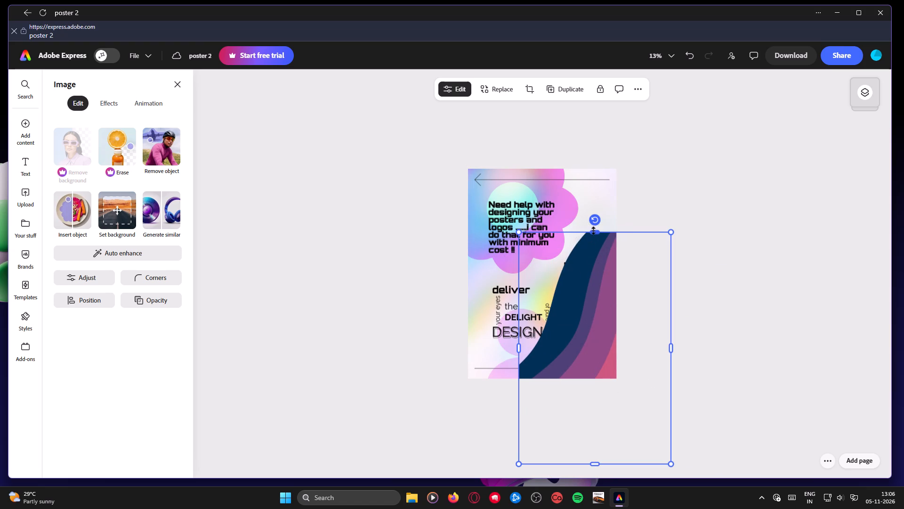
Enlarge the wave graphic and extend its top and bottom edges well beyond the page.
drag(519, 231, 494, 216)
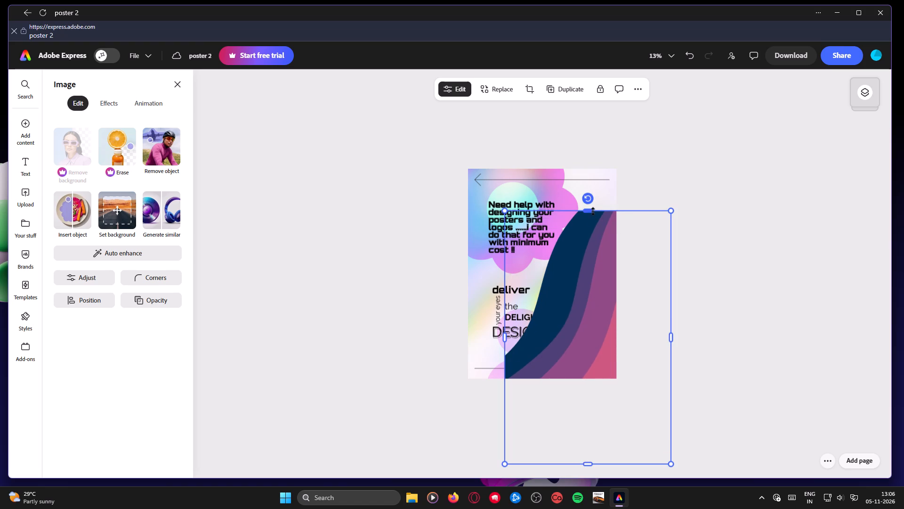
drag(593, 211, 586, 144)
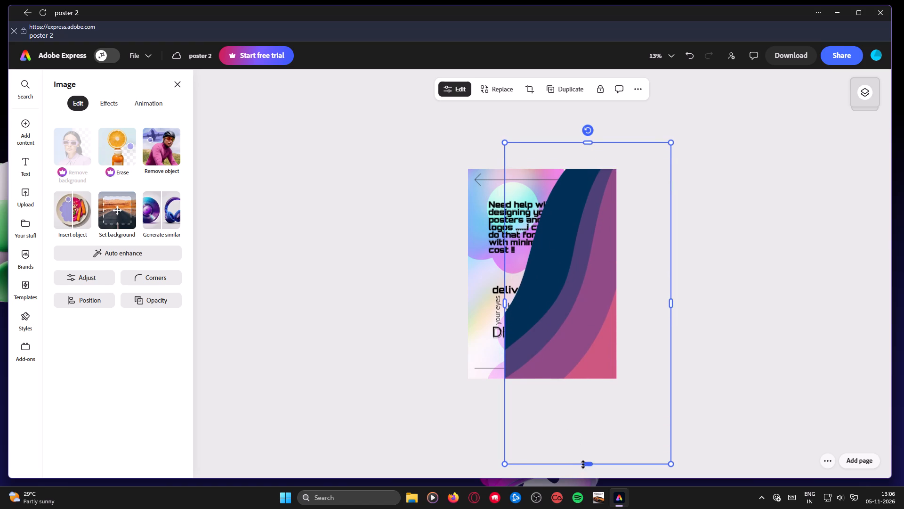
drag(585, 464, 597, 508)
drag(565, 284, 570, 365)
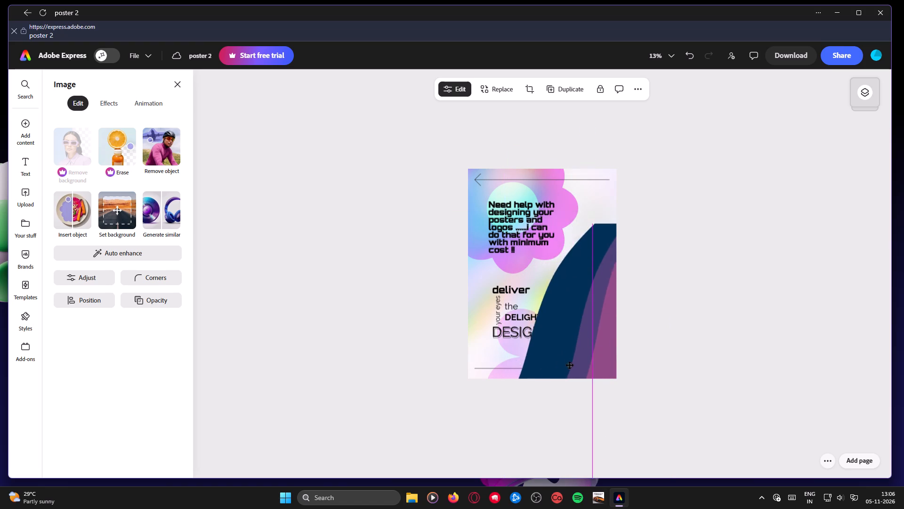
drag(570, 365, 564, 339)
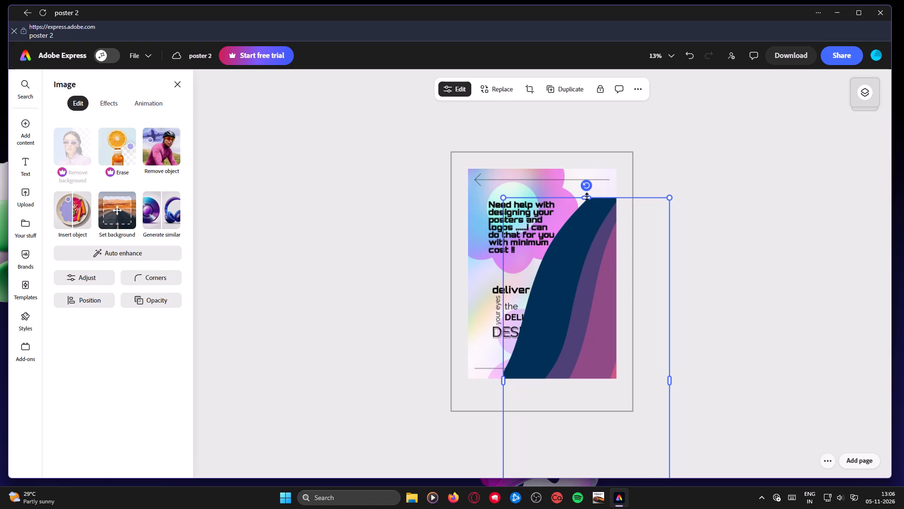
drag(587, 196, 588, 92)
drag(587, 287, 573, 365)
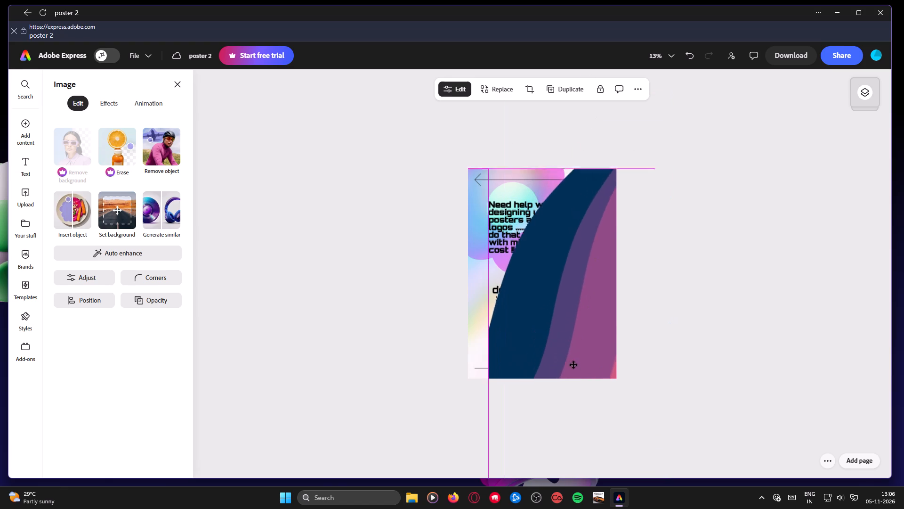
drag(573, 365, 577, 386)
drag(578, 195, 582, 63)
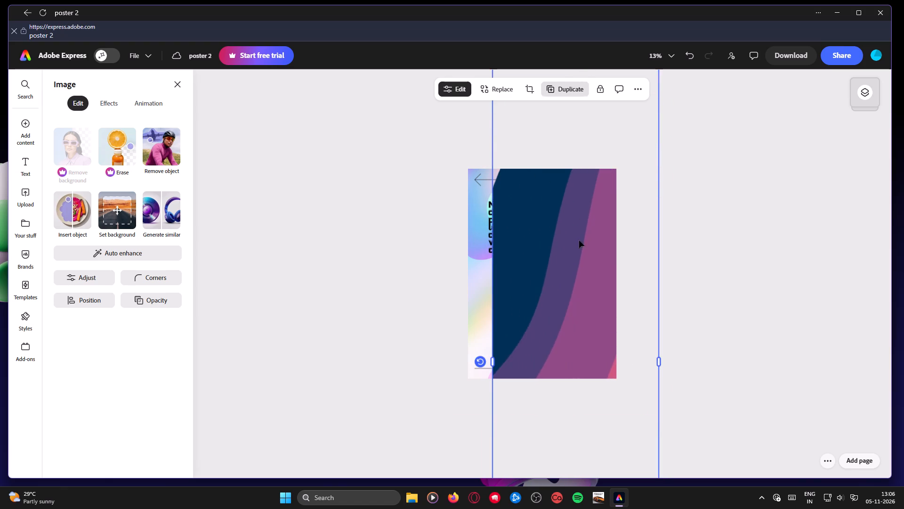
Shift the wave graphic left and down over the page, and try to pull its top edge downward.
drag(579, 241, 546, 264)
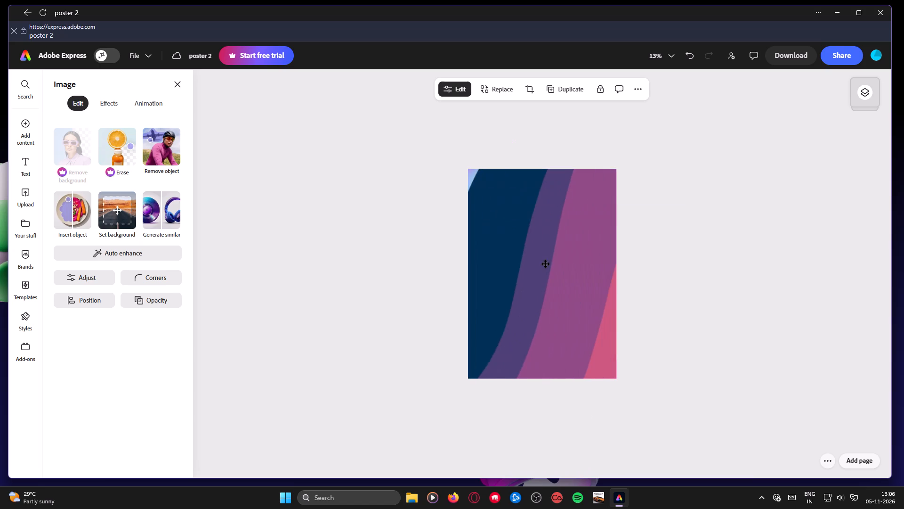
drag(546, 264, 514, 147)
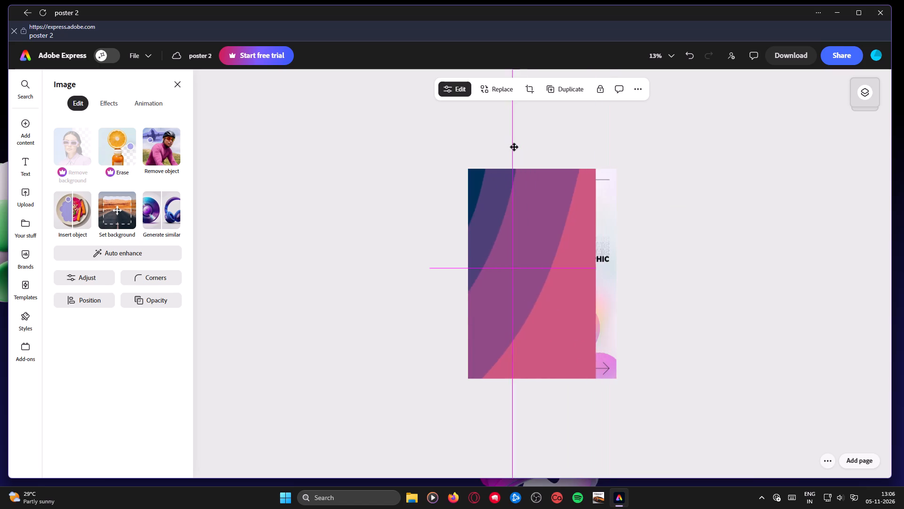
drag(514, 147, 530, 388)
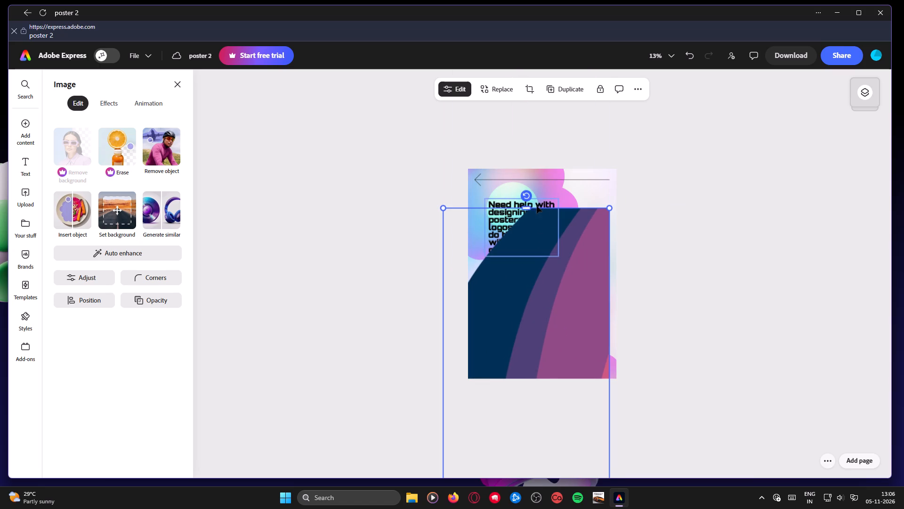
drag(528, 208, 528, 450)
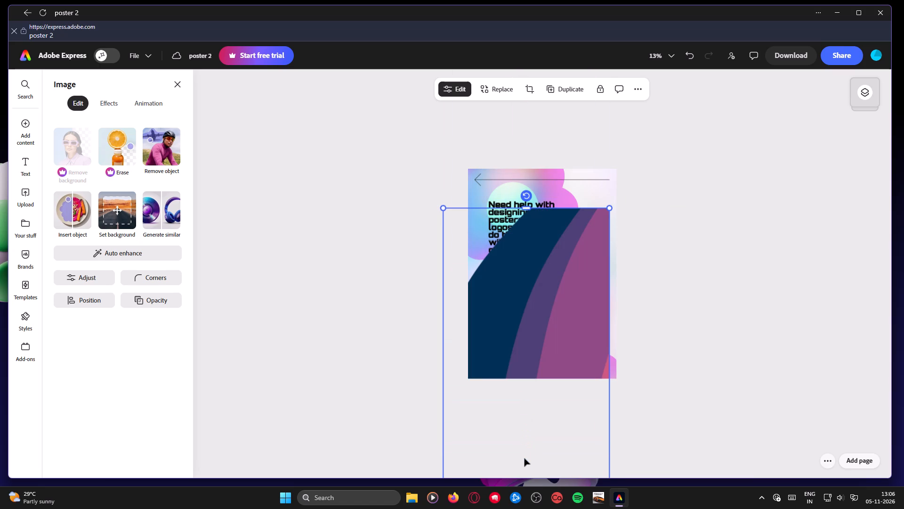
drag(528, 209, 527, 421)
drag(526, 206, 515, 455)
drag(526, 210, 517, 414)
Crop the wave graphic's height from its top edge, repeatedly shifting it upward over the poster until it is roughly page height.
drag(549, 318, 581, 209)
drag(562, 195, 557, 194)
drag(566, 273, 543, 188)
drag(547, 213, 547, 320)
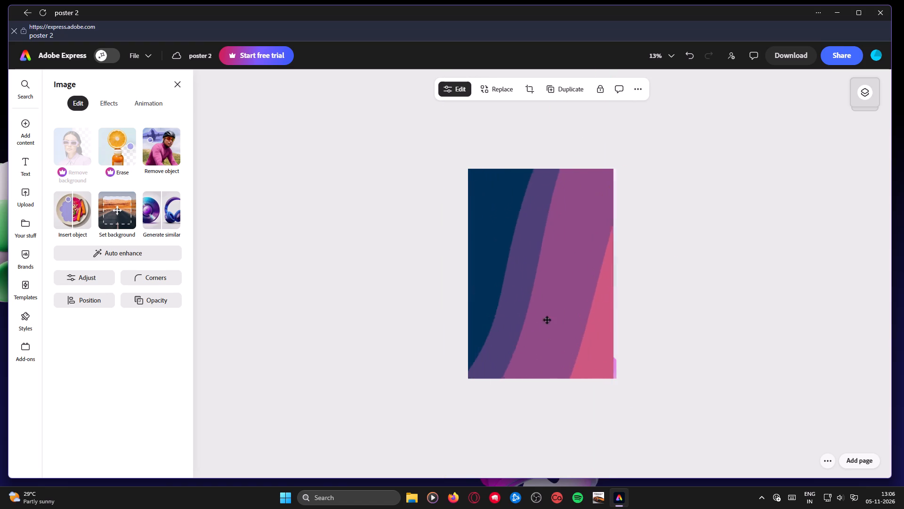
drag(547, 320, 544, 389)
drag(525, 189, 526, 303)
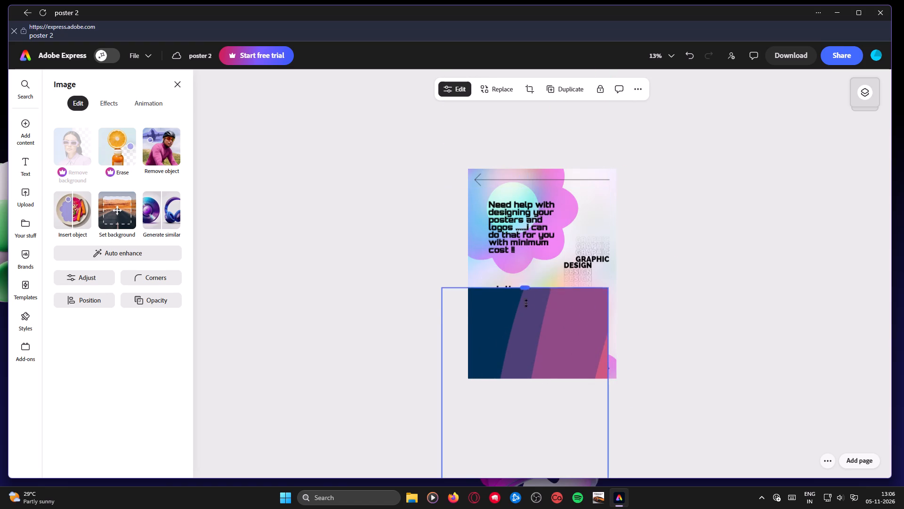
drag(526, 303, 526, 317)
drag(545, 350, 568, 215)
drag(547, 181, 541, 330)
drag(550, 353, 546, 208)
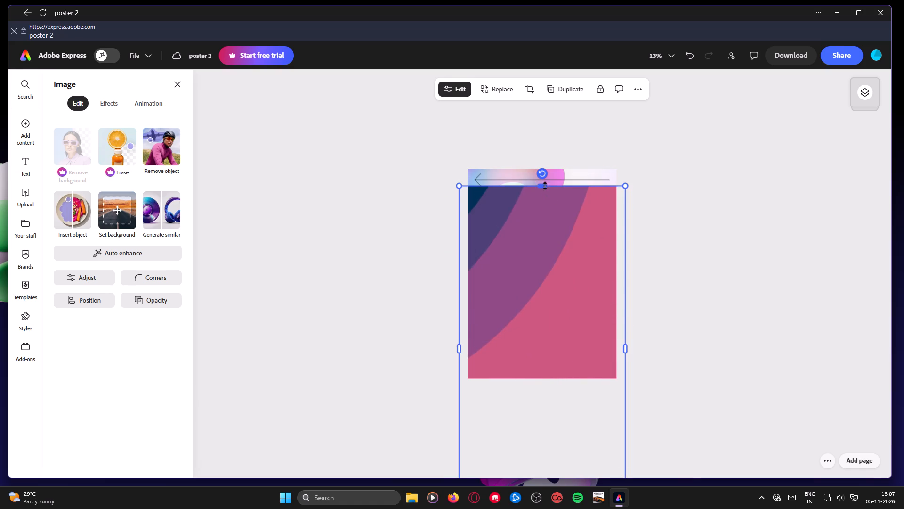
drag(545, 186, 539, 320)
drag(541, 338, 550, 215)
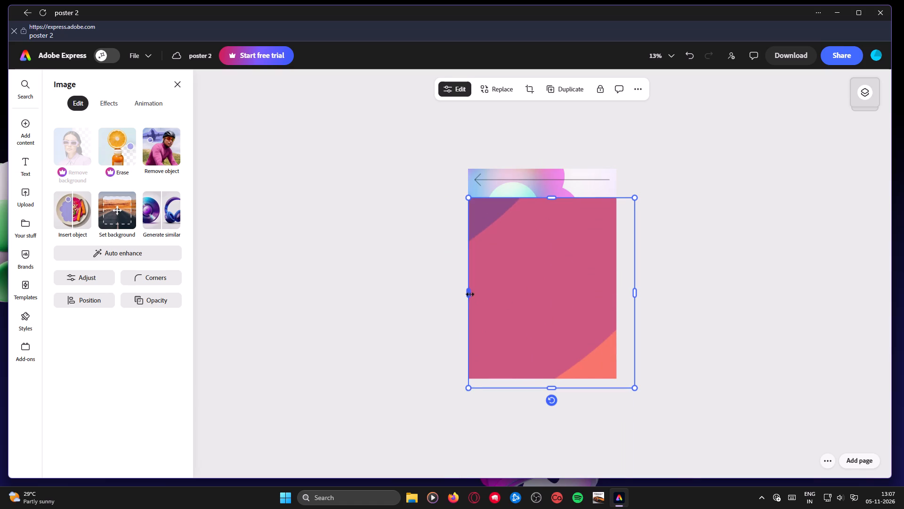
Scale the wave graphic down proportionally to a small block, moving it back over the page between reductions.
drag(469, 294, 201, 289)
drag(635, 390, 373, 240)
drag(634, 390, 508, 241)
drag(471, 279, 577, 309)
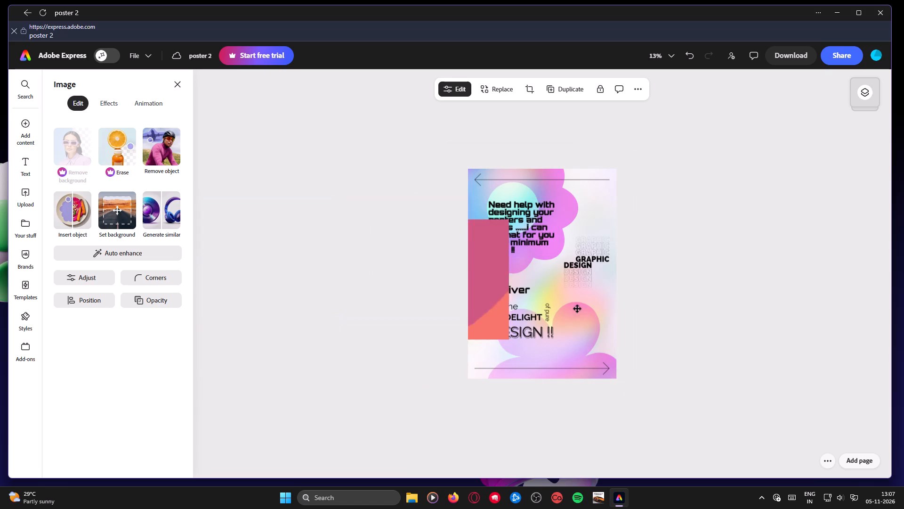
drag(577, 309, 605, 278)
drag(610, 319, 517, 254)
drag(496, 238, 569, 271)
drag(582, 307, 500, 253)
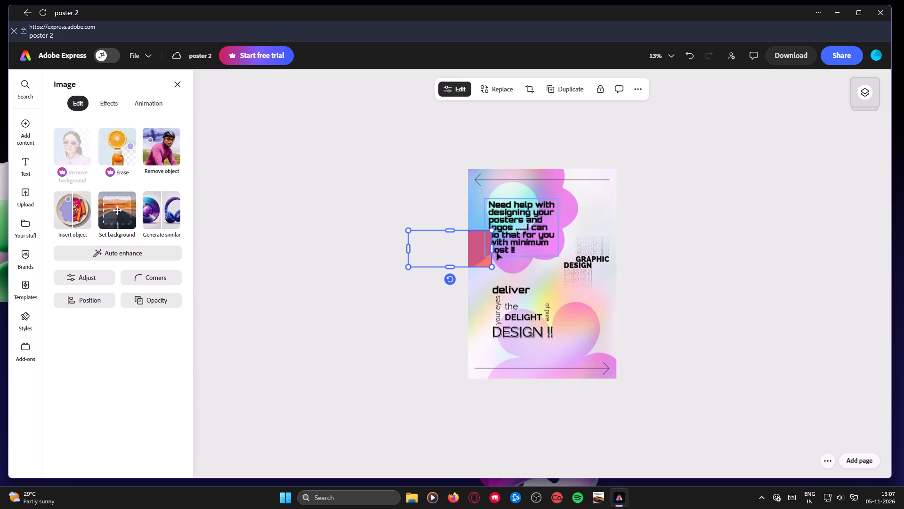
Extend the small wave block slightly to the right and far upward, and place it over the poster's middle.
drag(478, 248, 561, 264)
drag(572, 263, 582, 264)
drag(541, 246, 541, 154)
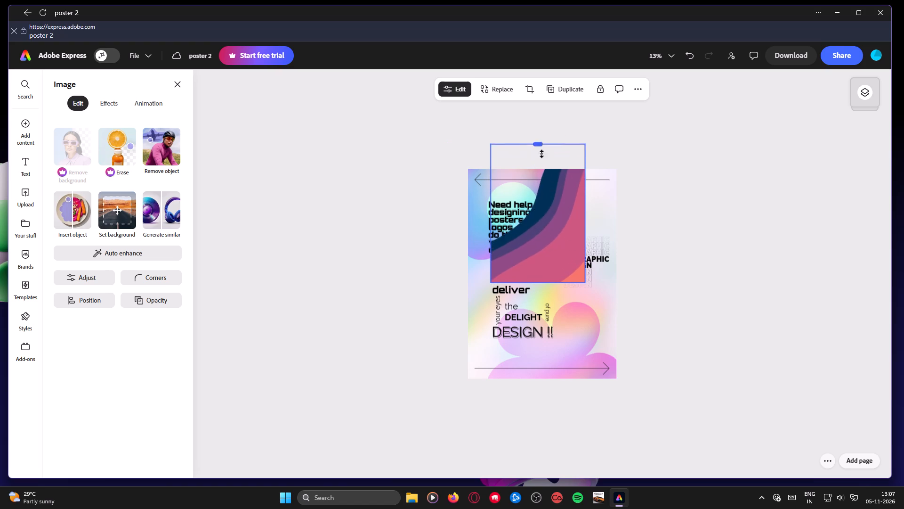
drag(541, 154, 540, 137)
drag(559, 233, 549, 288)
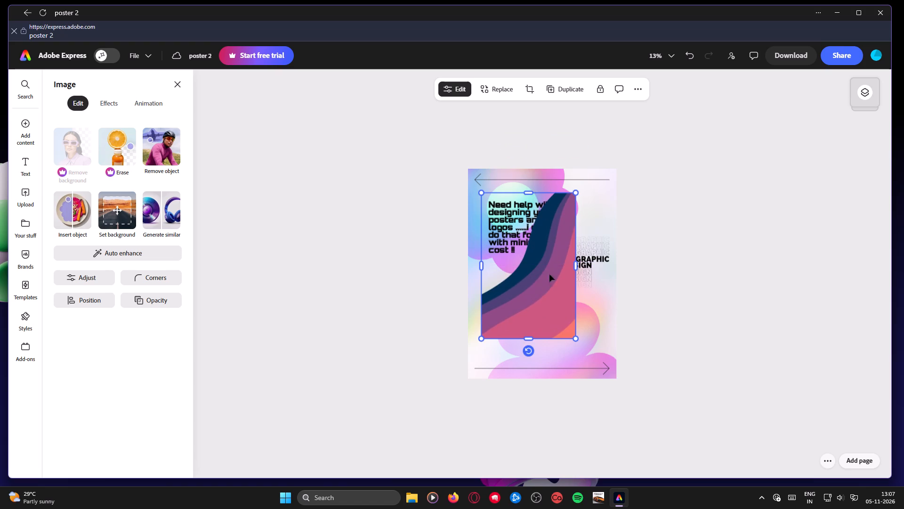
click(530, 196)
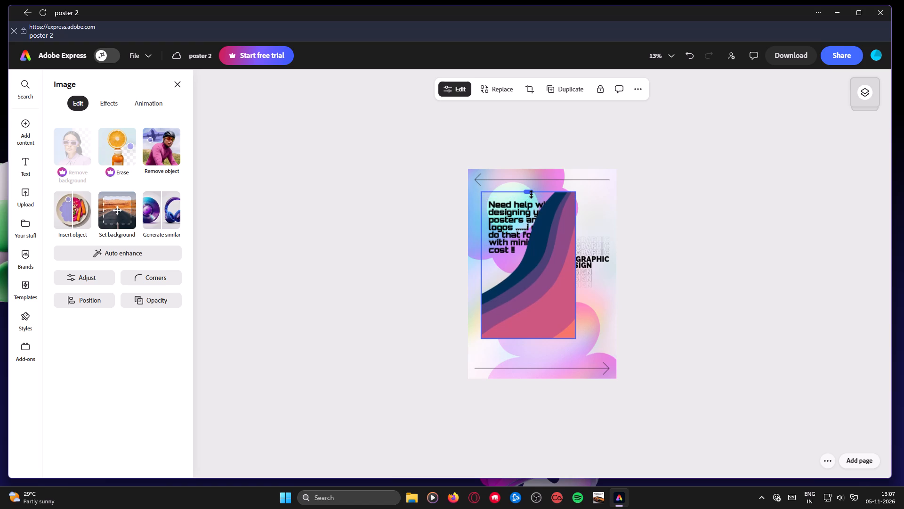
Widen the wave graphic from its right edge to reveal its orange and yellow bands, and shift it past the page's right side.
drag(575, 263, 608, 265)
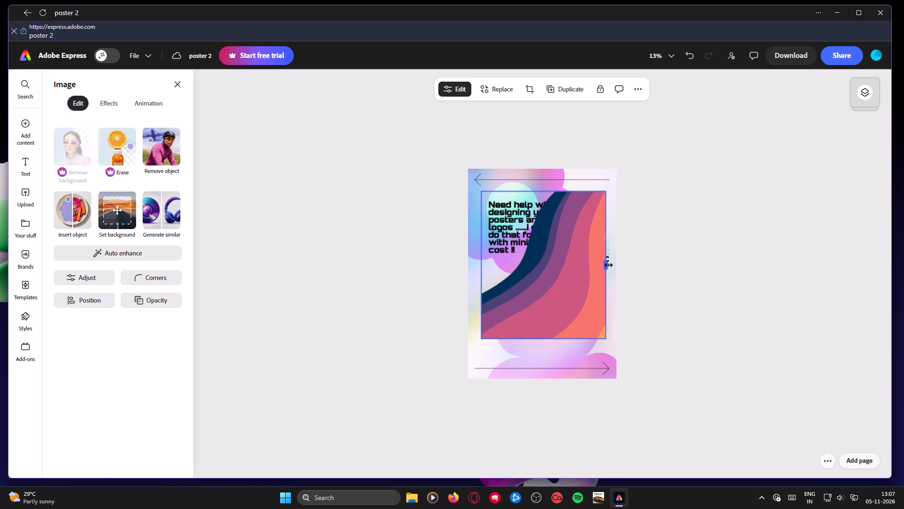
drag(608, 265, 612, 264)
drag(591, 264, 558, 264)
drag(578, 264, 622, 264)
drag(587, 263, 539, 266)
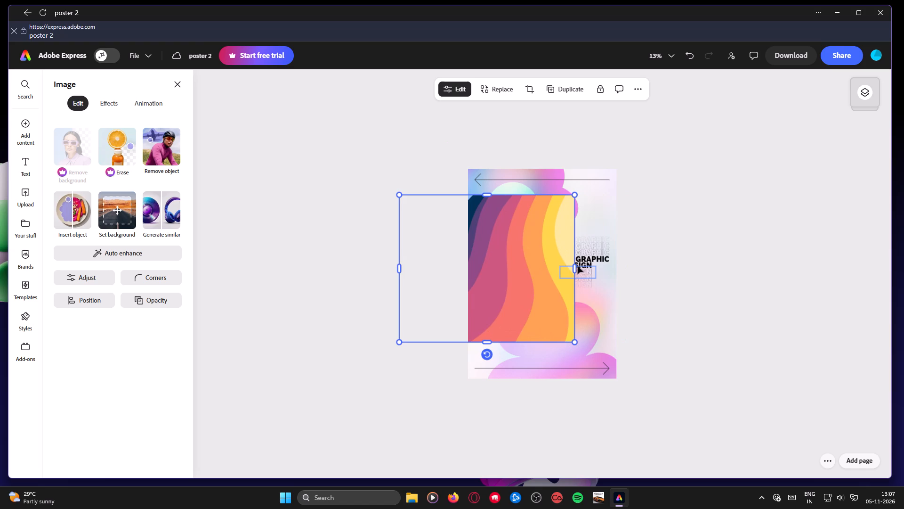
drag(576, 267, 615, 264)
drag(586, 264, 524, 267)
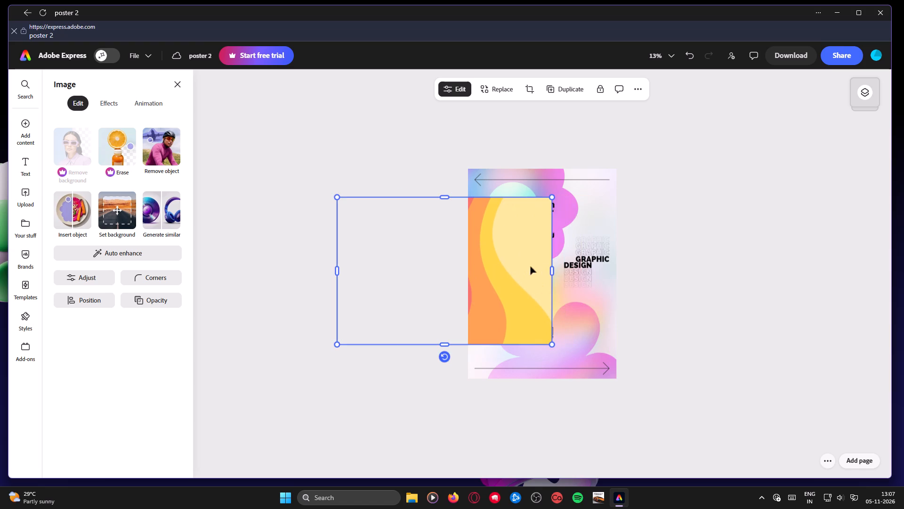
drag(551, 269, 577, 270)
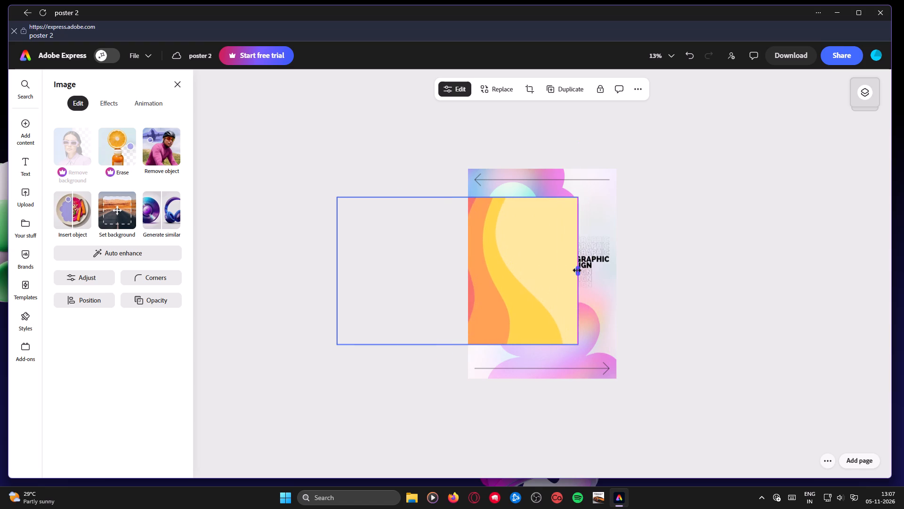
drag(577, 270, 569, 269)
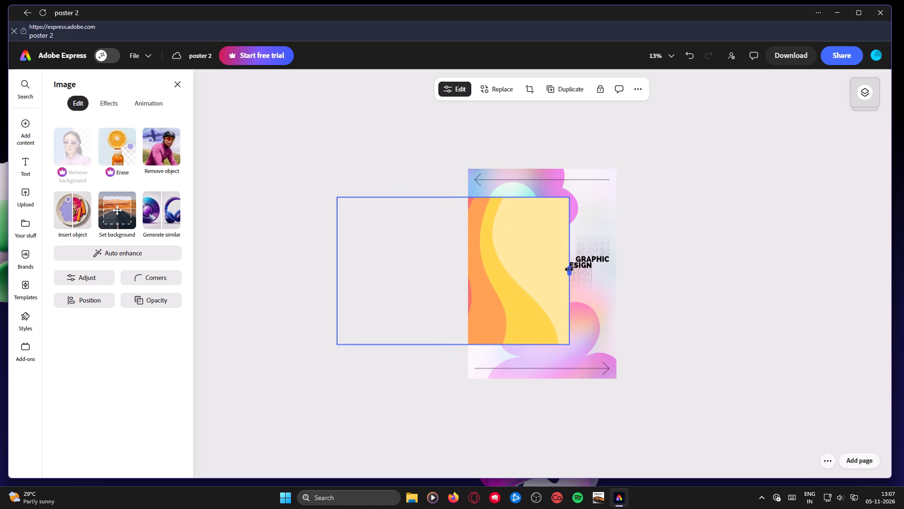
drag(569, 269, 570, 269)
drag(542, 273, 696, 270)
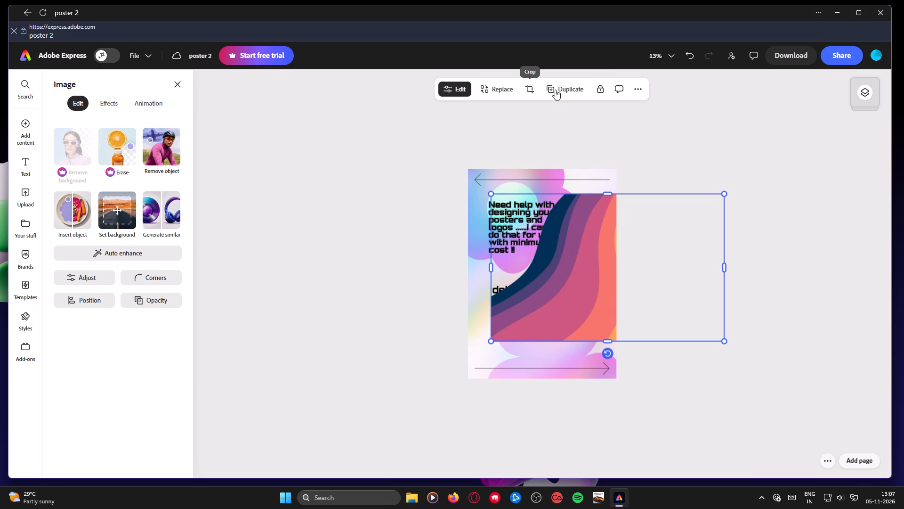
Delete the wave graphic from the poster.
click(630, 90)
click(634, 90)
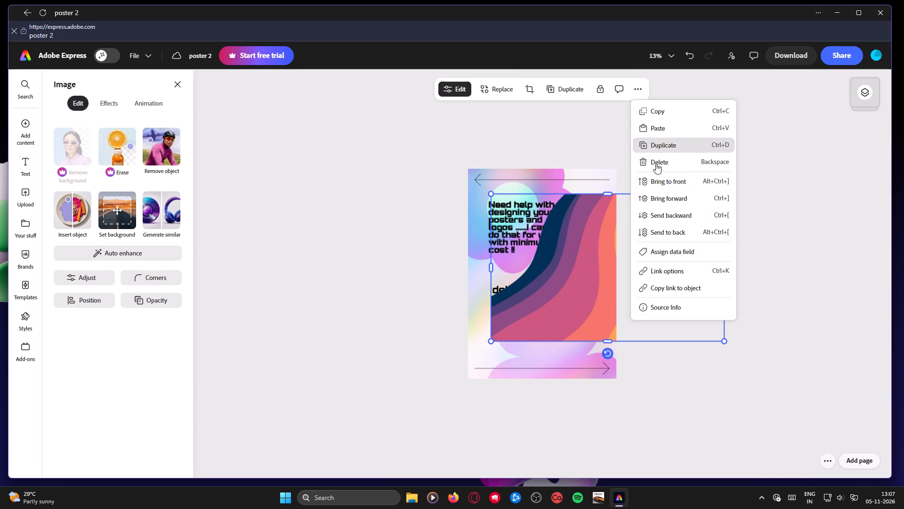
click(656, 164)
double_click(674, 222)
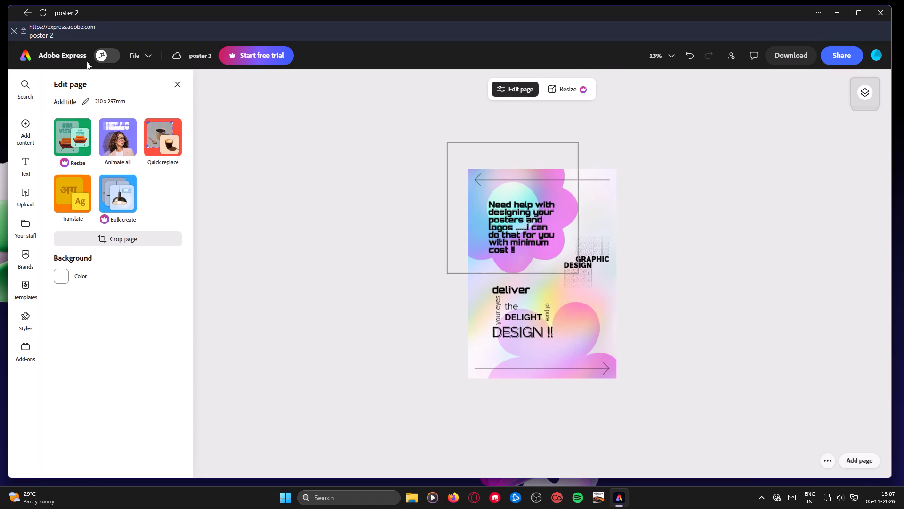
Return to the Adobe Express home page and look through its templates, file formats and how-tos.
click(30, 56)
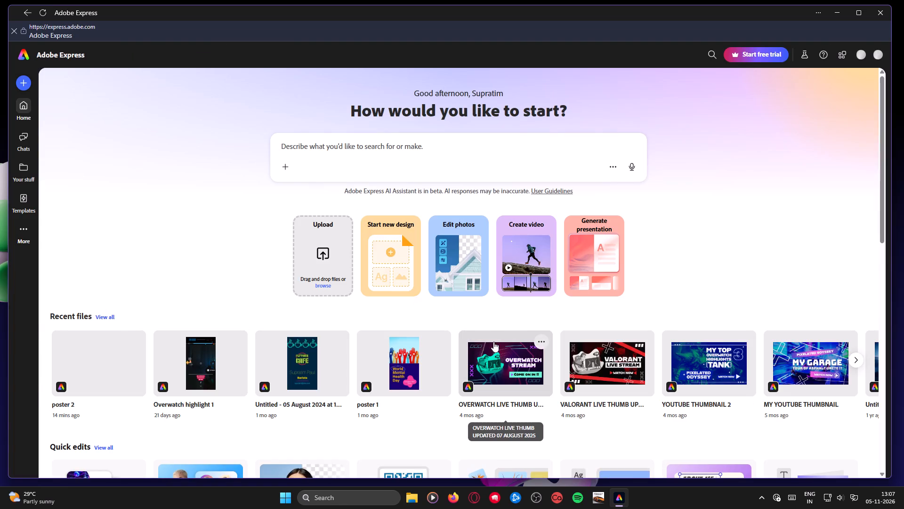
scroll(524, 349, down, 7)
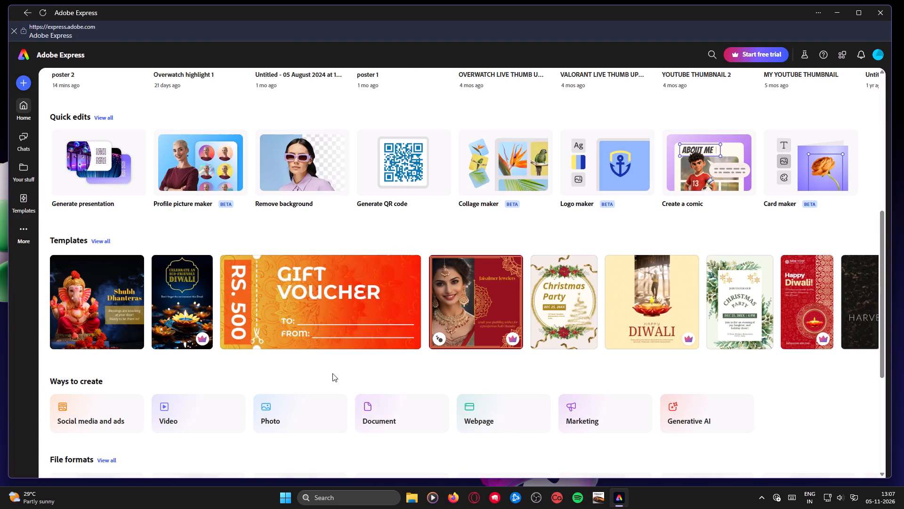
scroll(332, 355, down, 6)
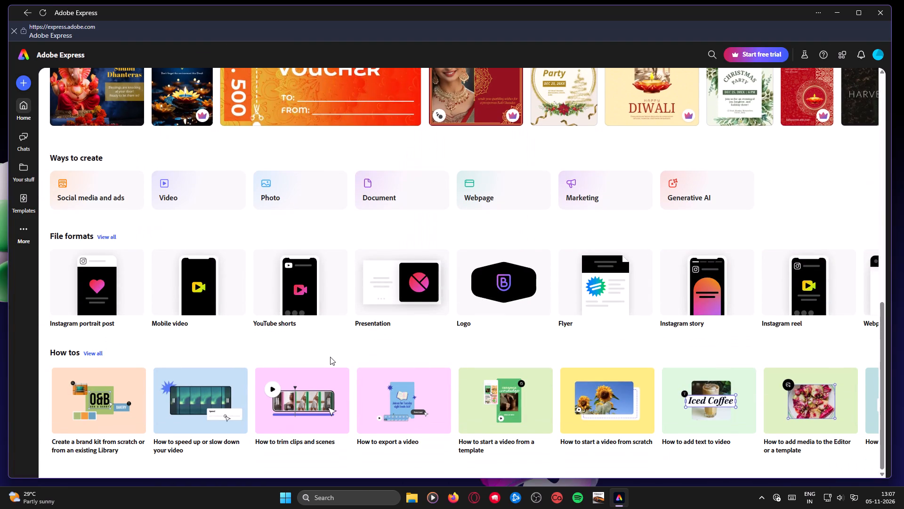
scroll(414, 361, down, 7)
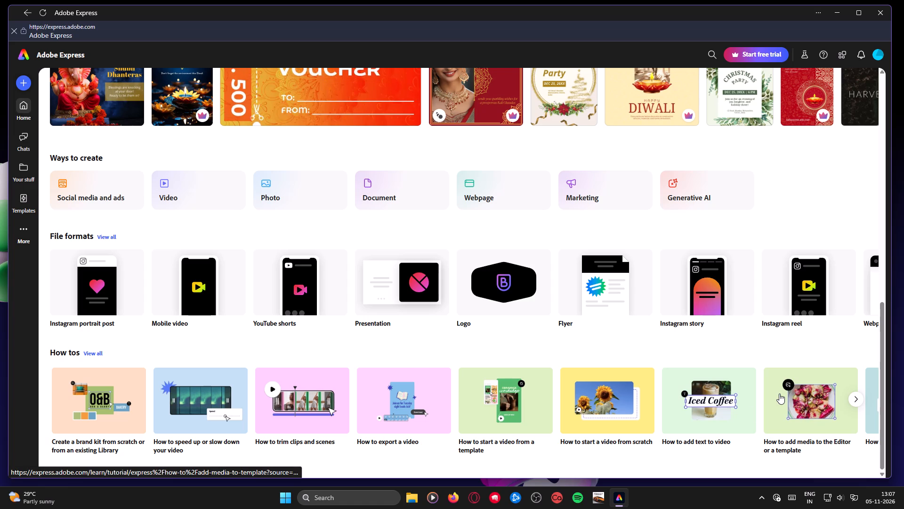
Close the Adobe Express window.
click(890, 11)
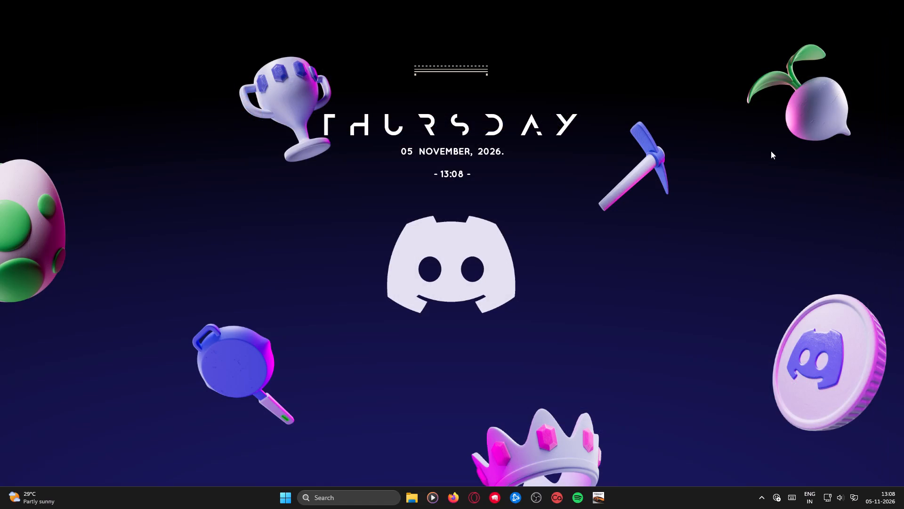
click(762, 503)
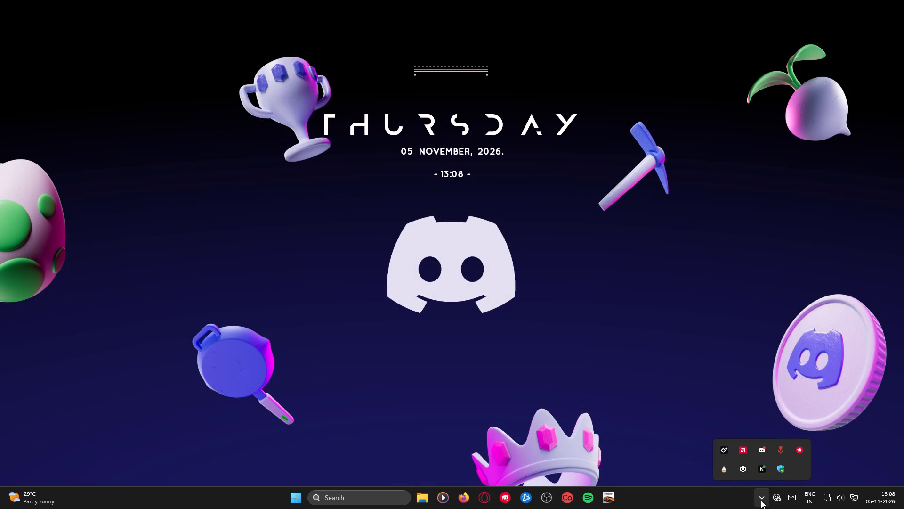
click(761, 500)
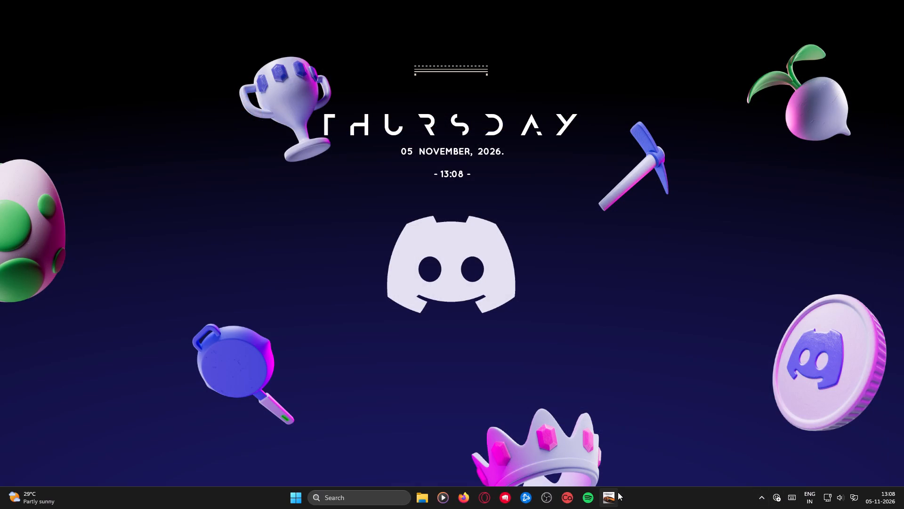
Launch the Asphalt Legends game.
click(616, 493)
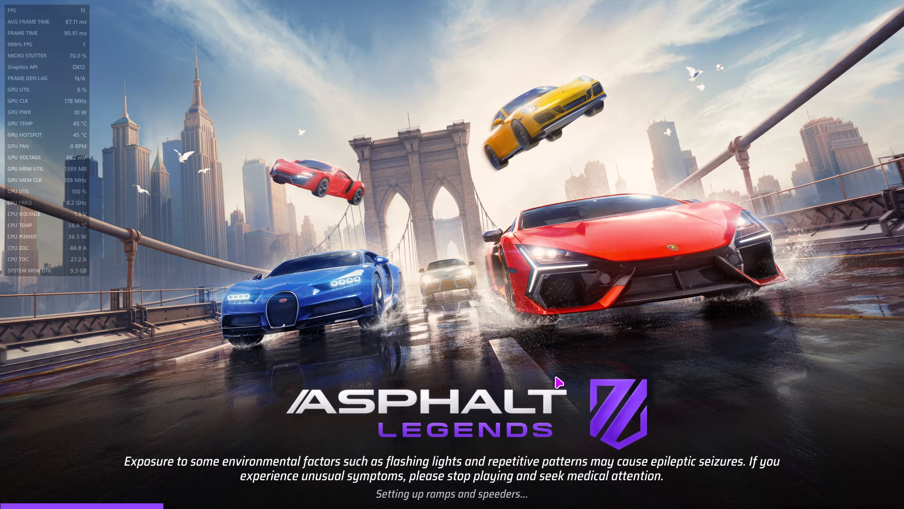
Show the hidden system tray icons over the game's loading screen.
click(765, 502)
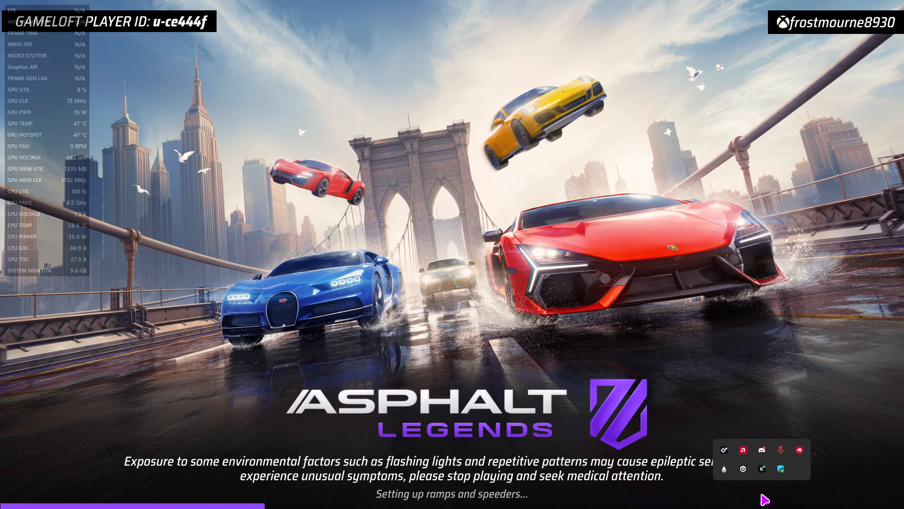